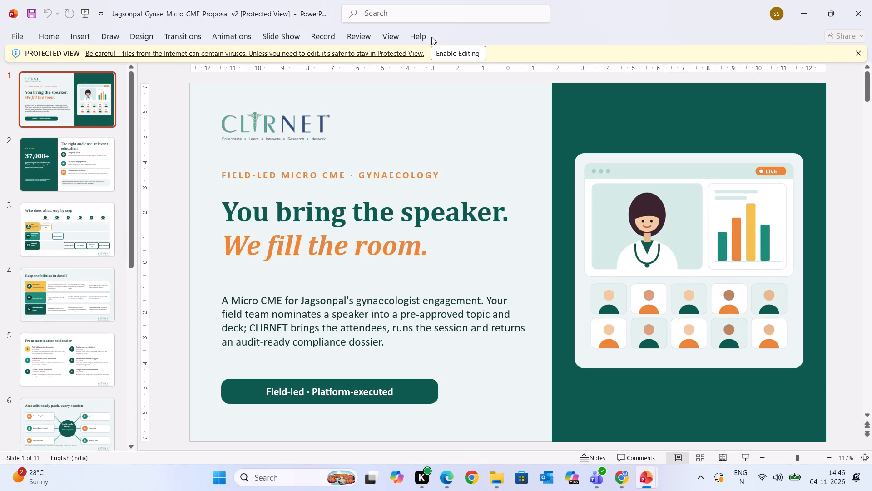
click(449, 61)
click(446, 48)
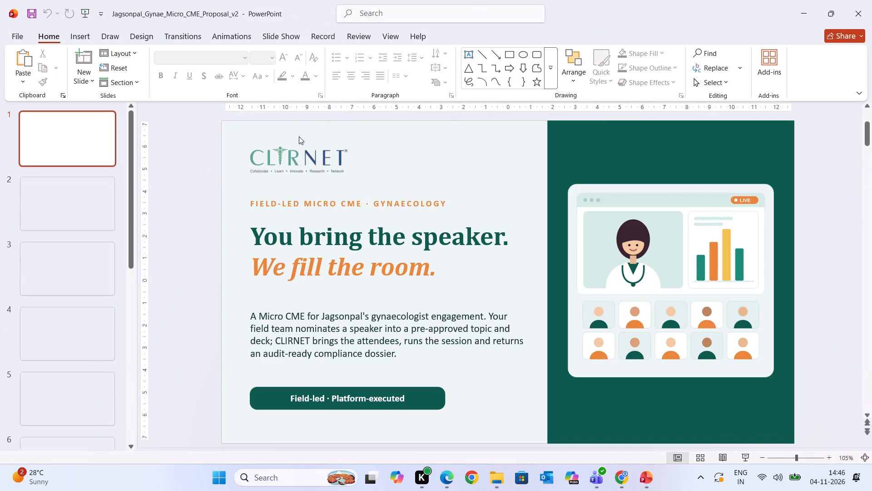
Move the CLIRNET logo on the cover slide slightly away from the slide's left edge and upward.
drag(211, 241, 297, 175)
drag(297, 175, 302, 173)
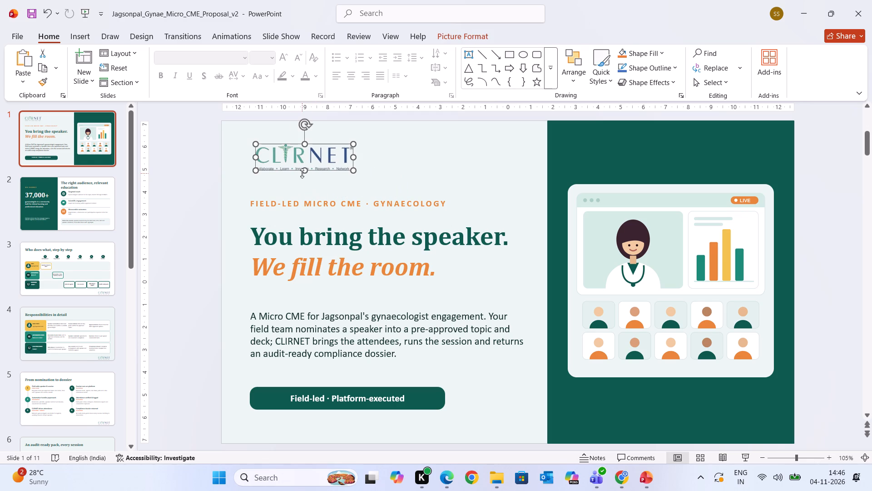
click(305, 186)
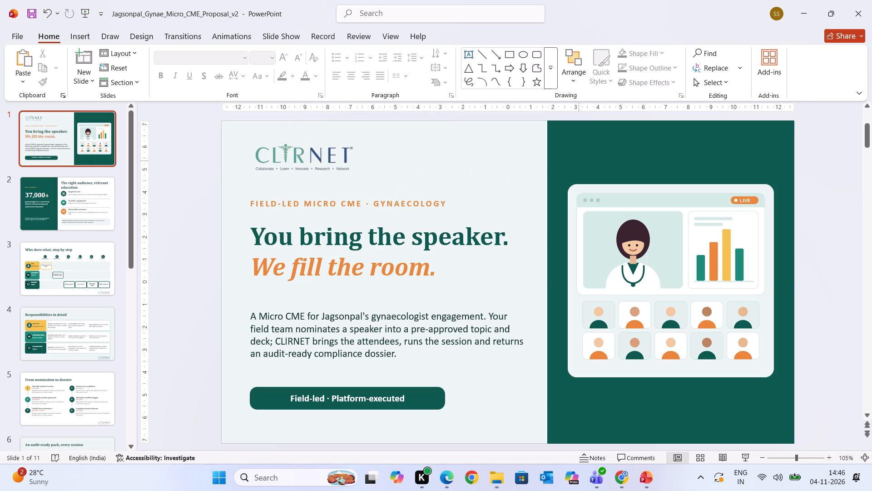
Delete the dark green panel behind the webinar illustration on the cover slide.
click(581, 150)
key(Delete)
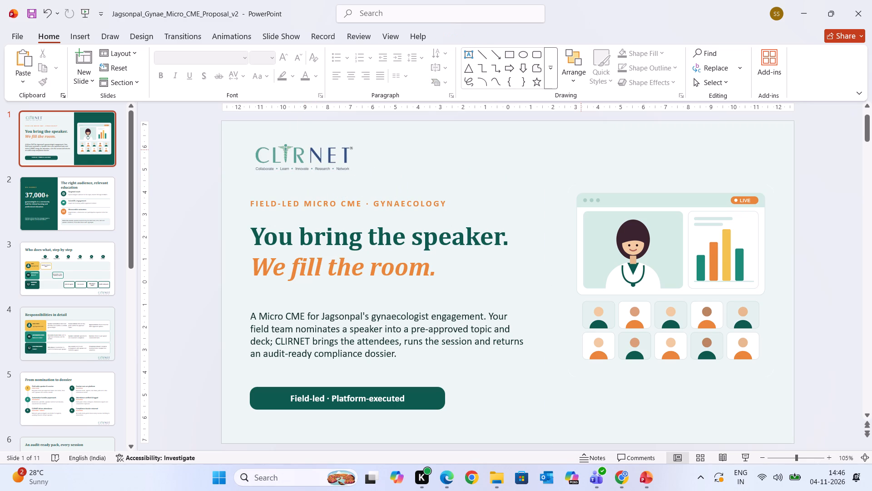
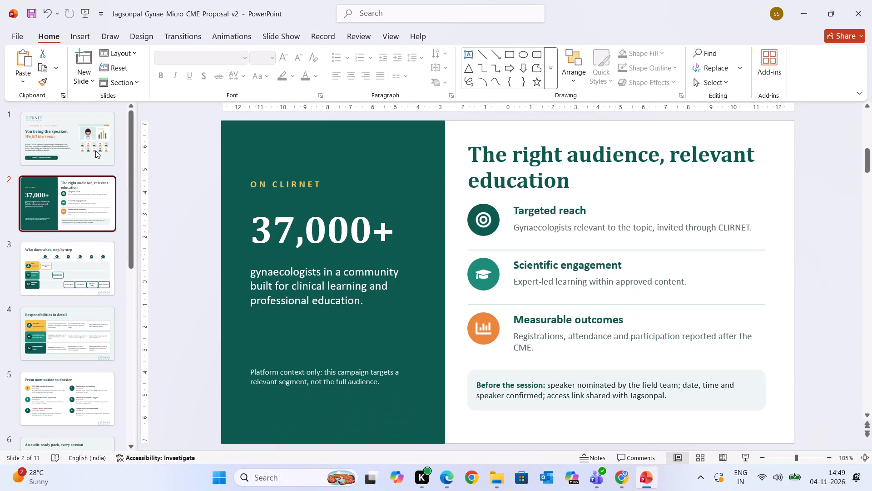
Review the deck's opening slides, from the cover through the "Who does what, step by step" slide.
key(Up)
key(Down)
key(Down)
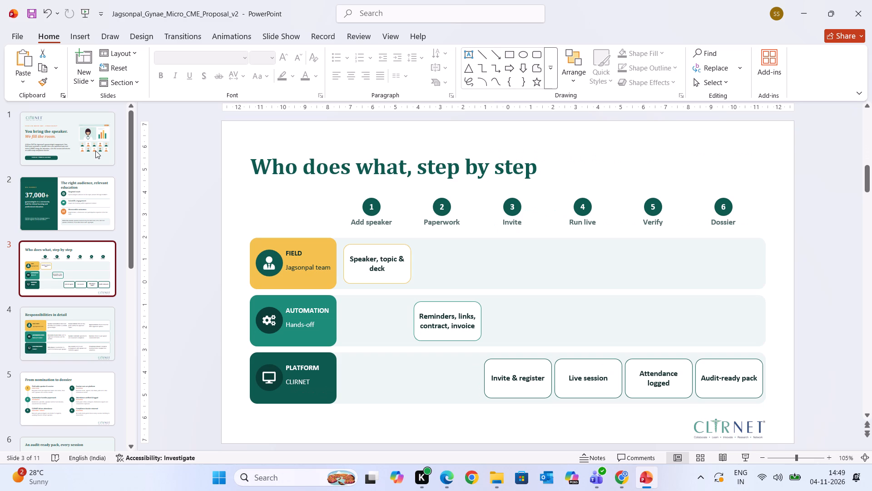
Compare the "Who does what, step by step" slide with "Responsibilities in detail" and delete the "Who does what, step by step" slide.
key(Down)
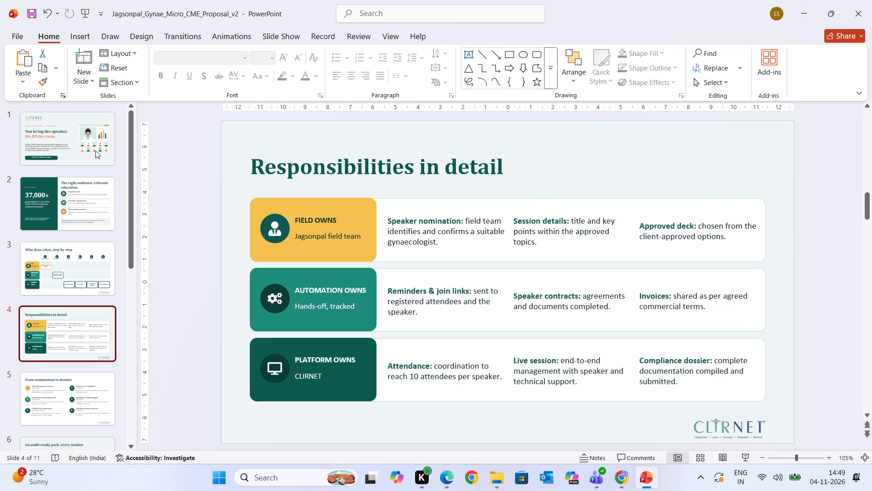
key(Up)
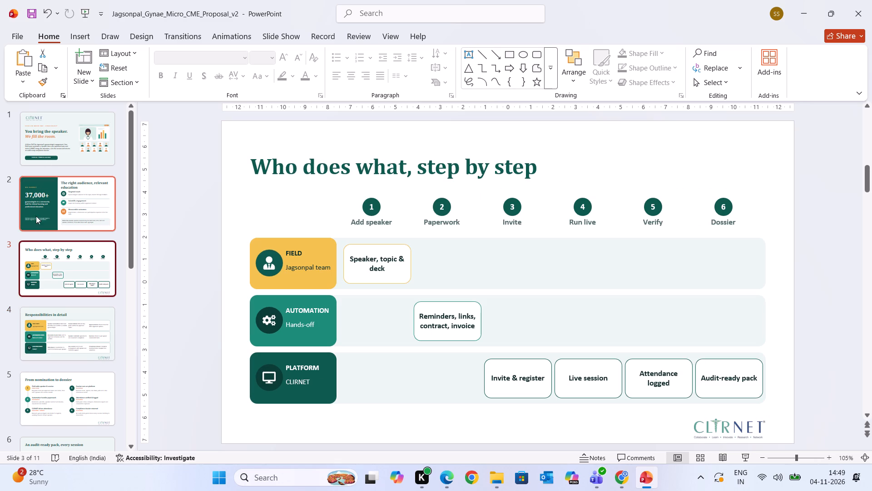
key(Delete)
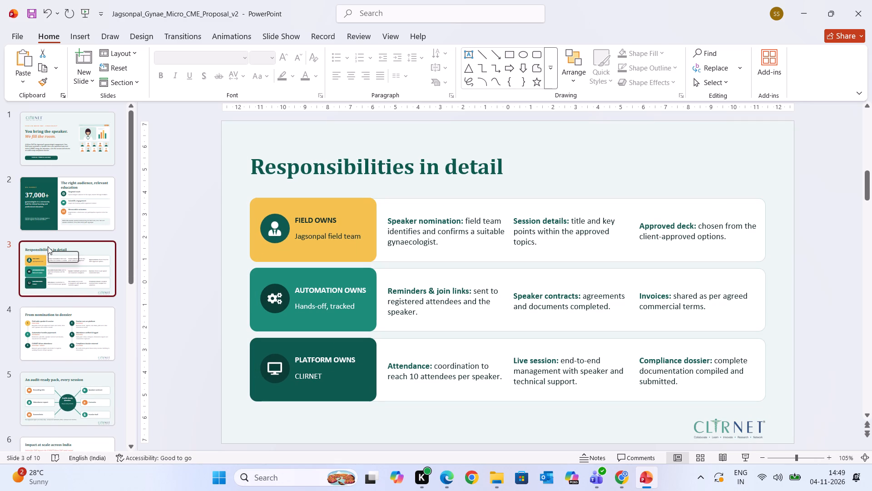
Review the remaining slides one by one from "Responsibilities in detail" through "Campaign budget", checking their content and layout.
click(56, 263)
key(Down)
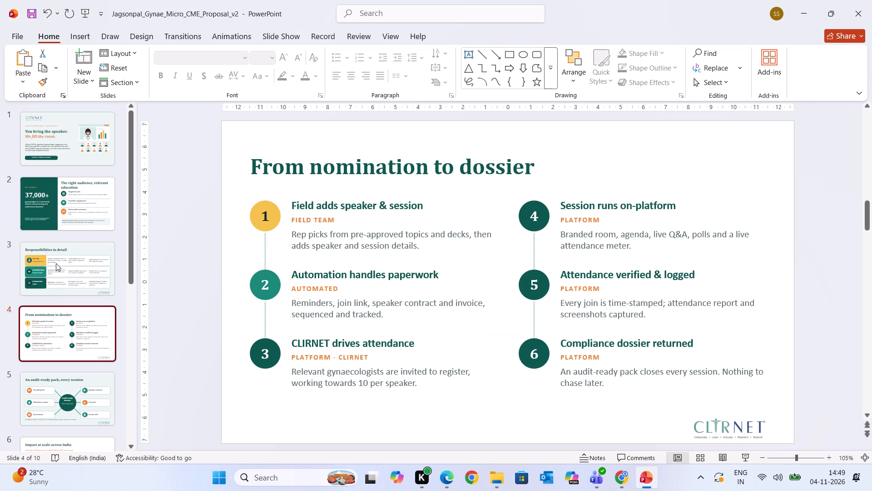
key(Down)
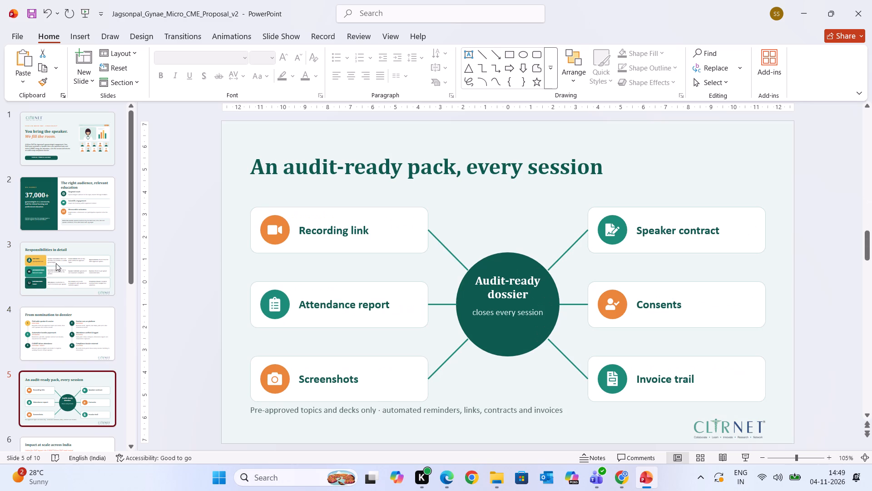
key(Down)
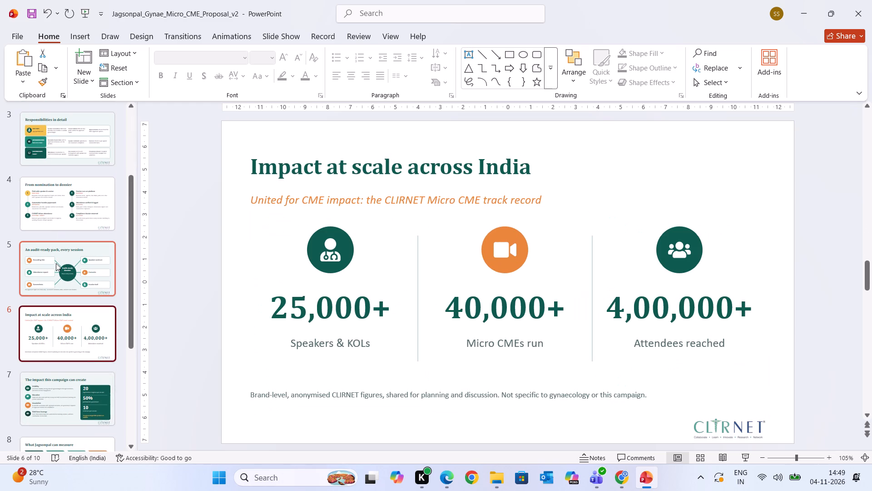
key(Down)
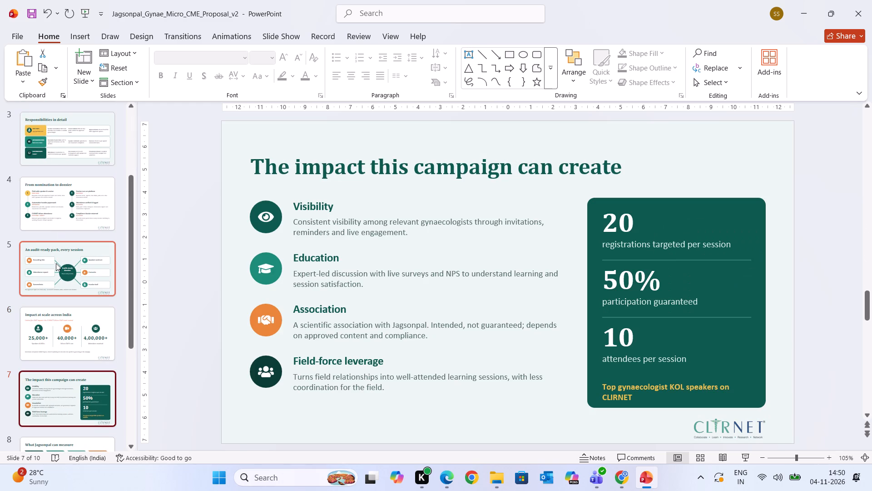
key(Down)
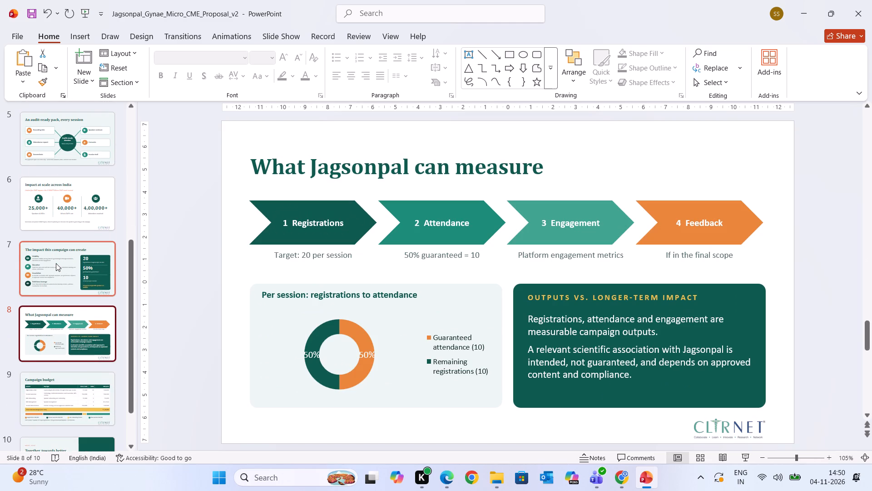
key(Down)
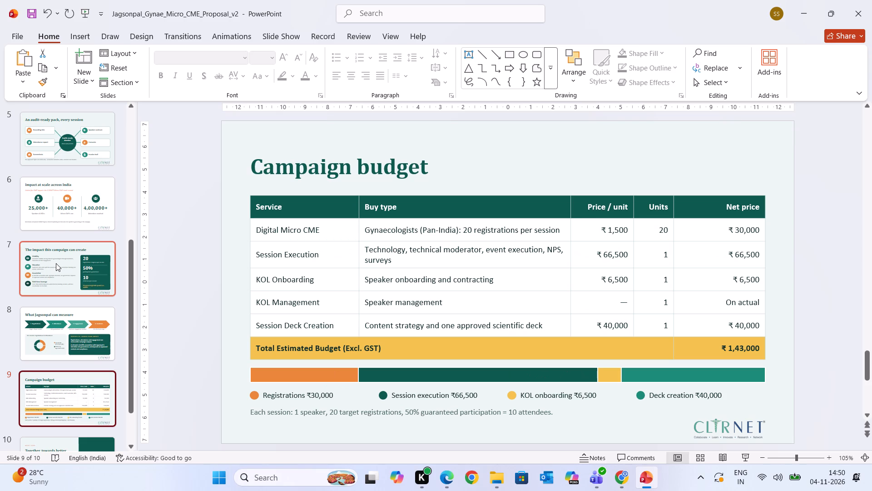
Check the closing slide, go back through the deck to the cover, and review the slides again up to "What Jagsonpal can measure".
key(Down)
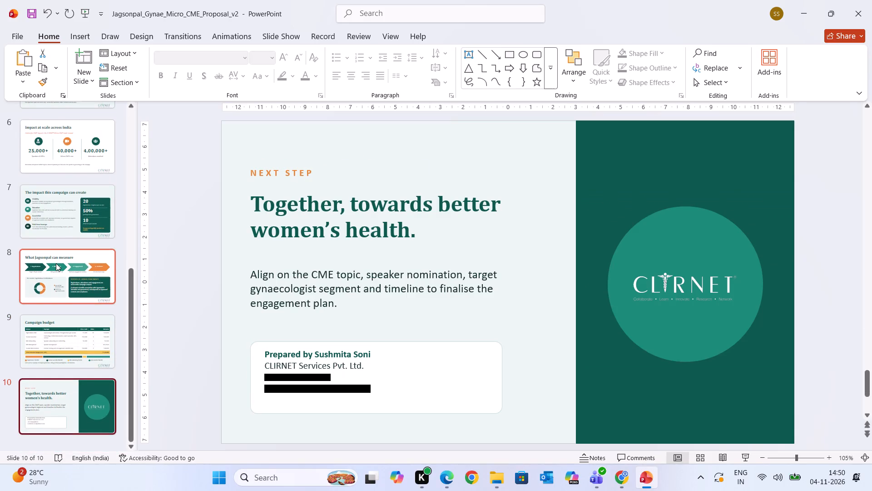
key(Up)
key(Up)
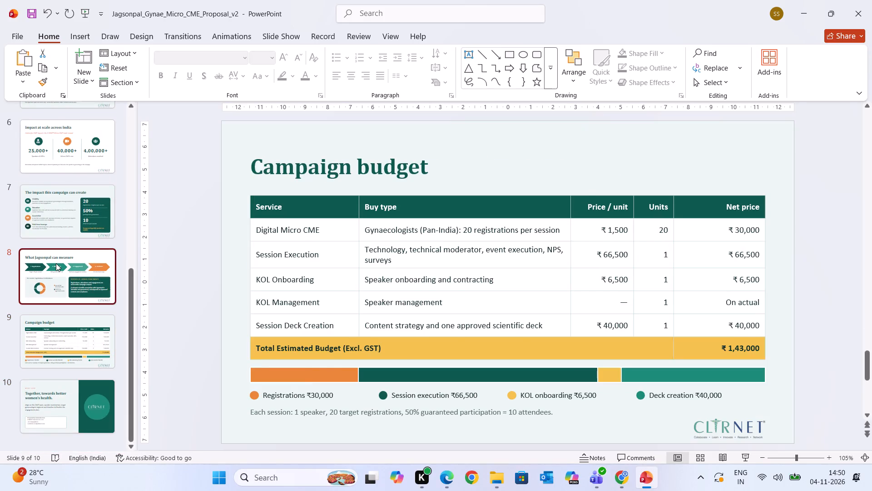
key(Up)
key(Up)
key(Up)
key(Up)
key(Up)
key(Up)
key(Up)
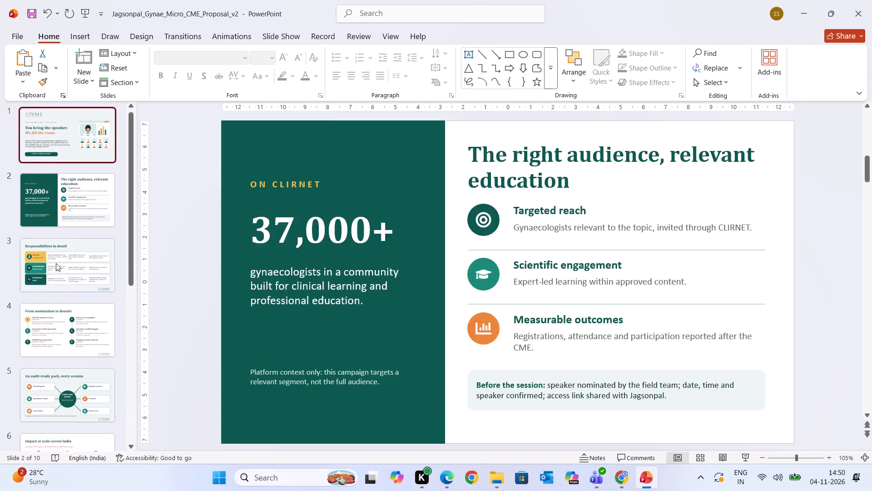
key(Down)
key(Down)
key(Down)
key(Down)
key(Down)
key(Down)
key(Down)
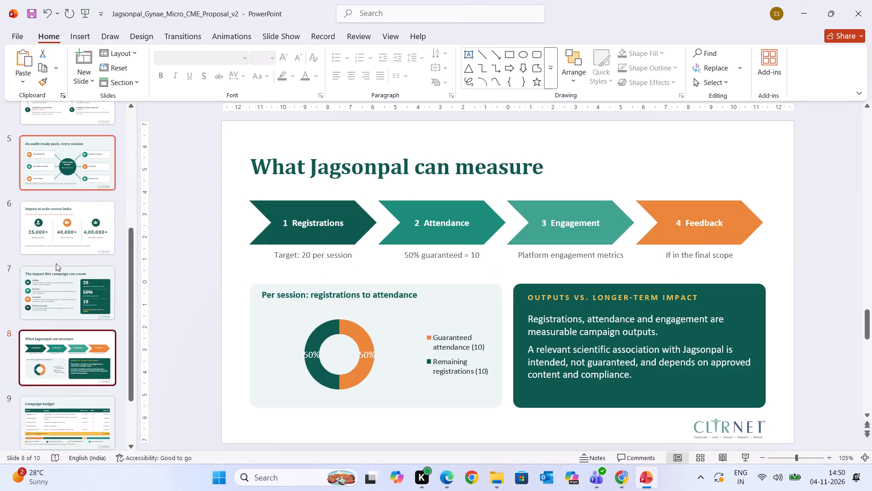
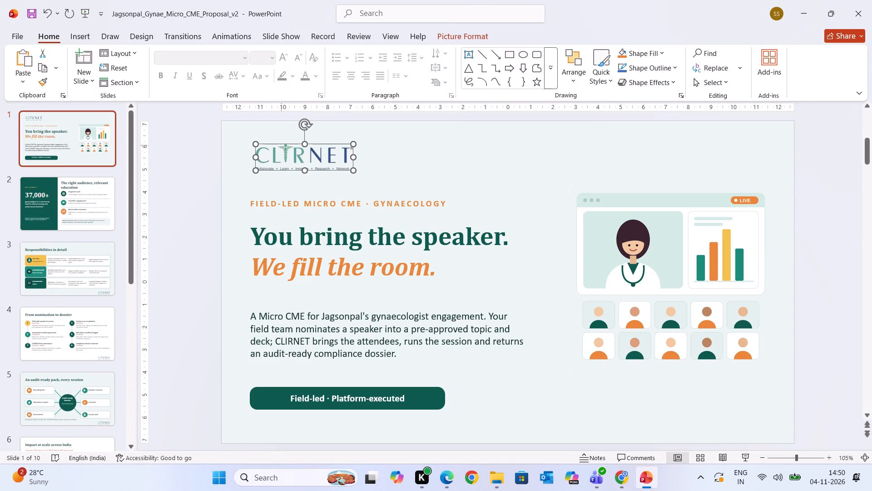
Nudge the CLIRNET logo on the cover slide slightly downward.
key(Down)
key(Down)
key(Down)
key(Down)
key(Down)
Set the font of the whole two-line cover title "You bring the speaker. We fill the room." to Poppins.
click(296, 233)
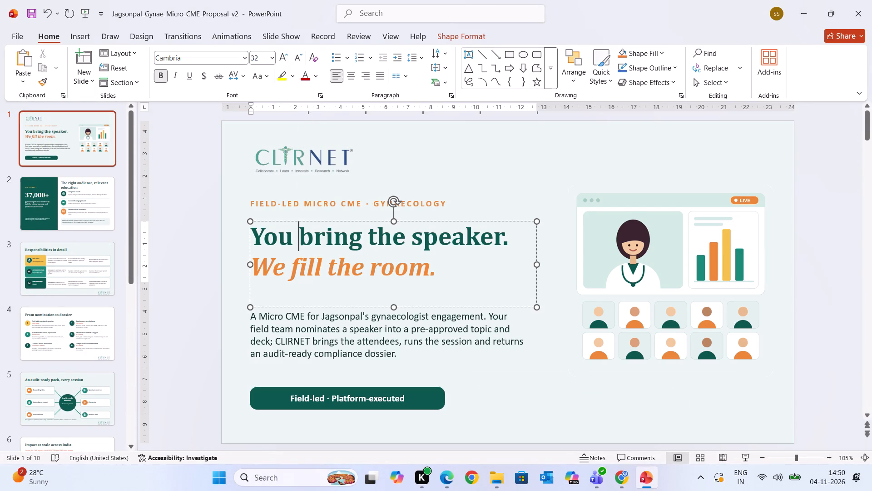
drag(436, 273, 233, 230)
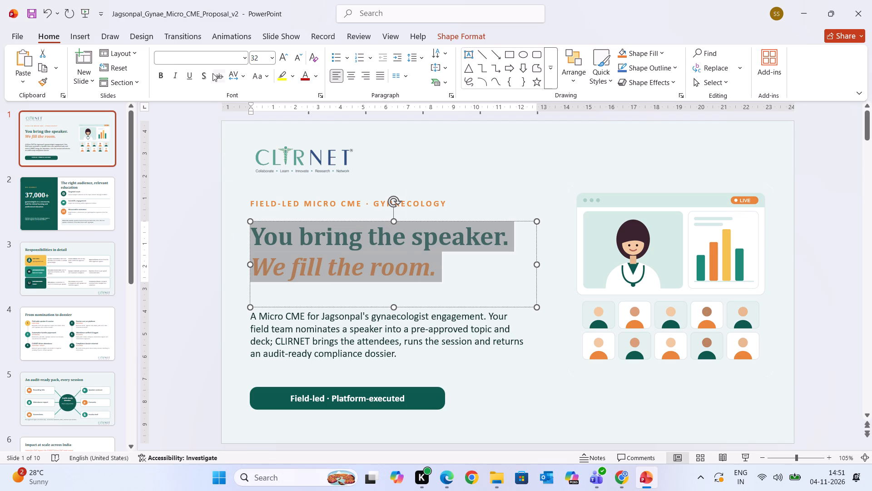
click(205, 60)
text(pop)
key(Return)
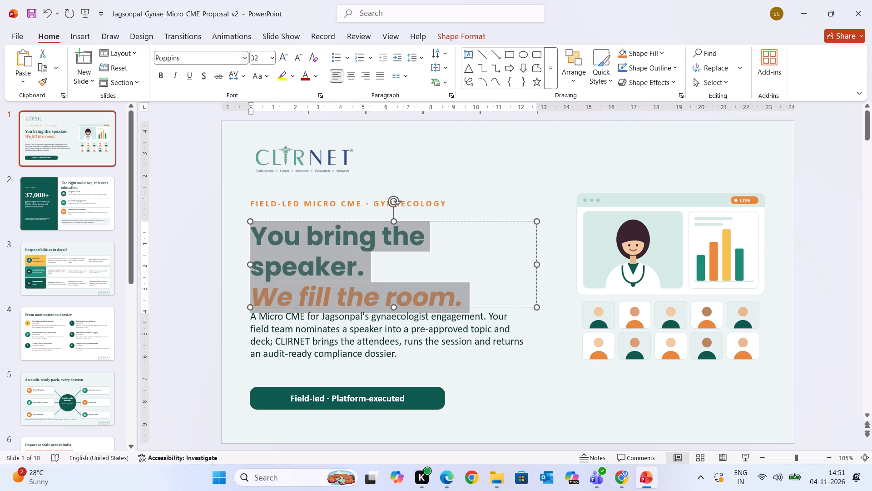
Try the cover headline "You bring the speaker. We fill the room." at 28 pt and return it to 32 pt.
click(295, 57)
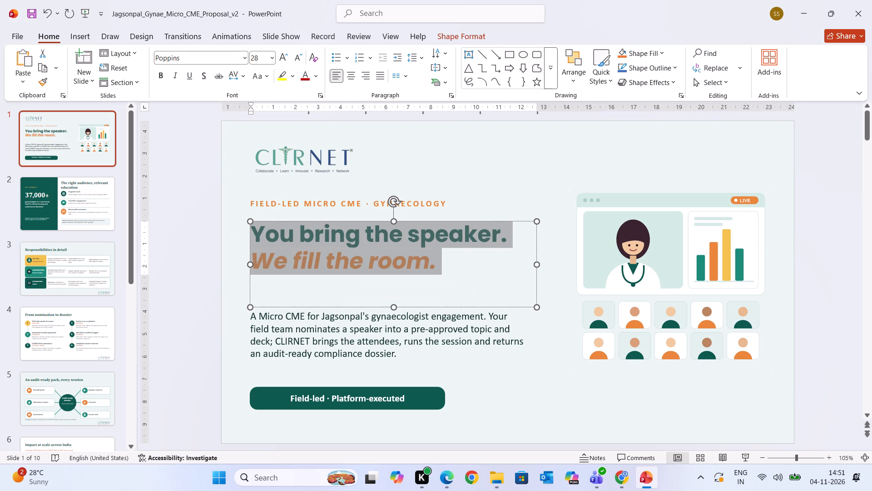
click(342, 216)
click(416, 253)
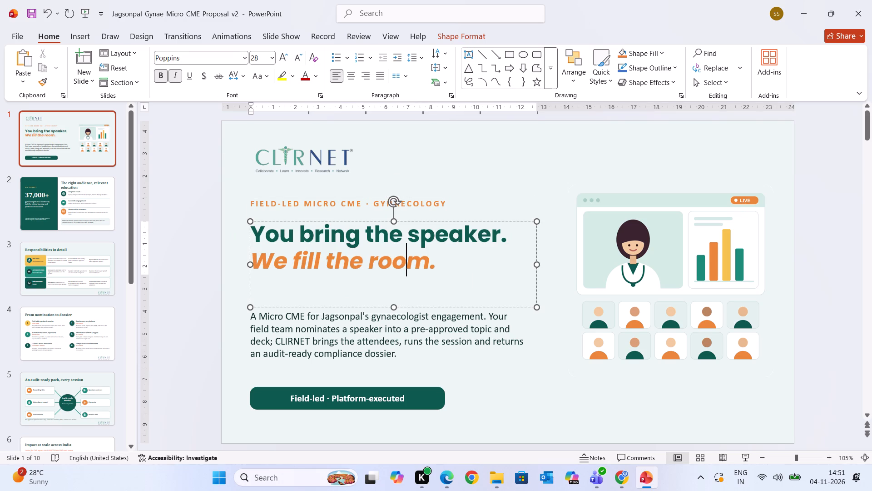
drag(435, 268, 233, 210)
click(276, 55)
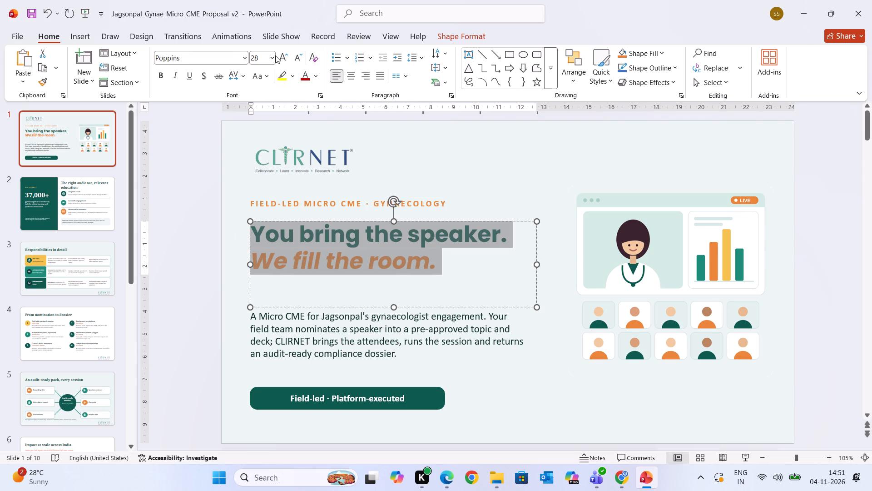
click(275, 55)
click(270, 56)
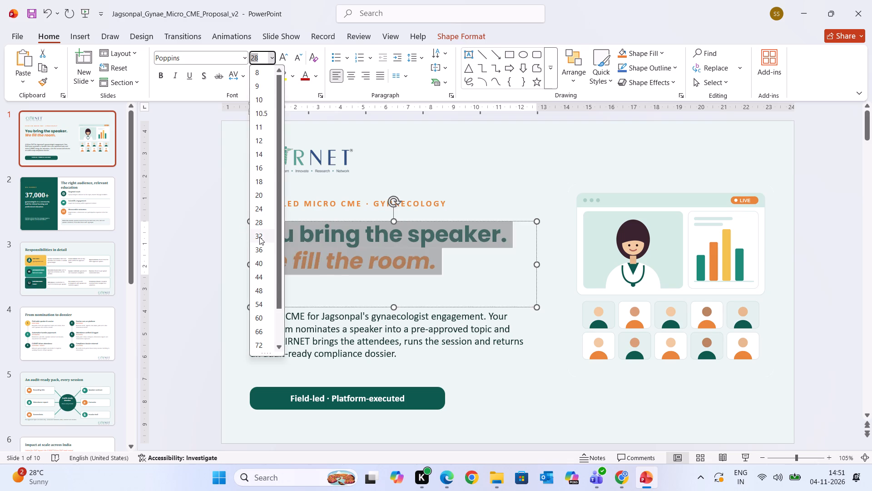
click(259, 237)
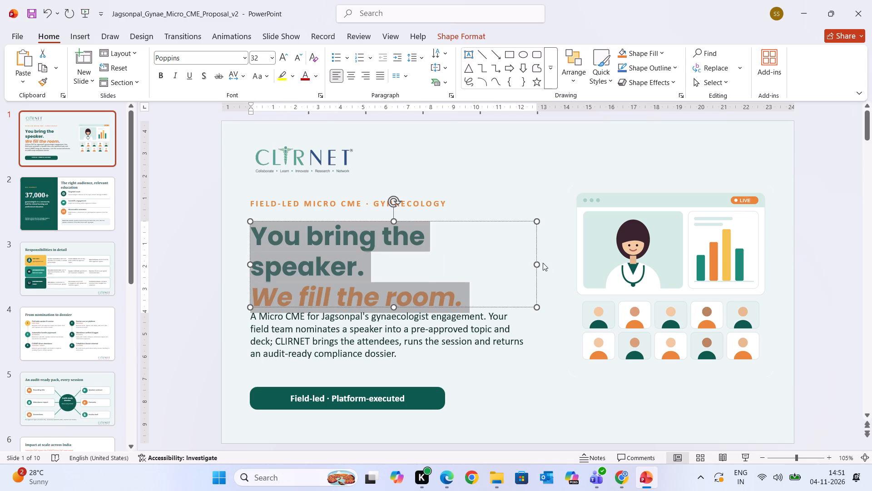
Widen the cover headline's text box just enough for "You bring the speaker." to fit on one line.
drag(538, 264, 555, 263)
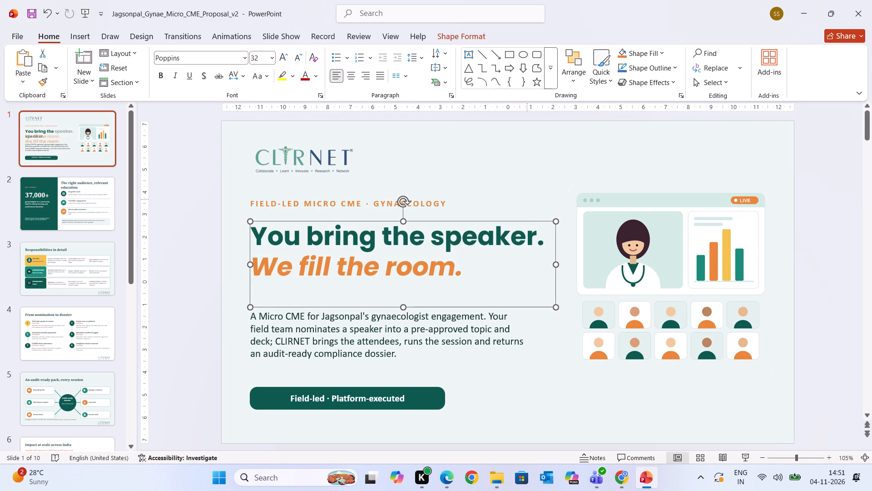
click(522, 192)
Format the cover line "FIELD-LED MICRO CME · GYNAECOLOGY" in Poppins at 10 pt.
click(426, 204)
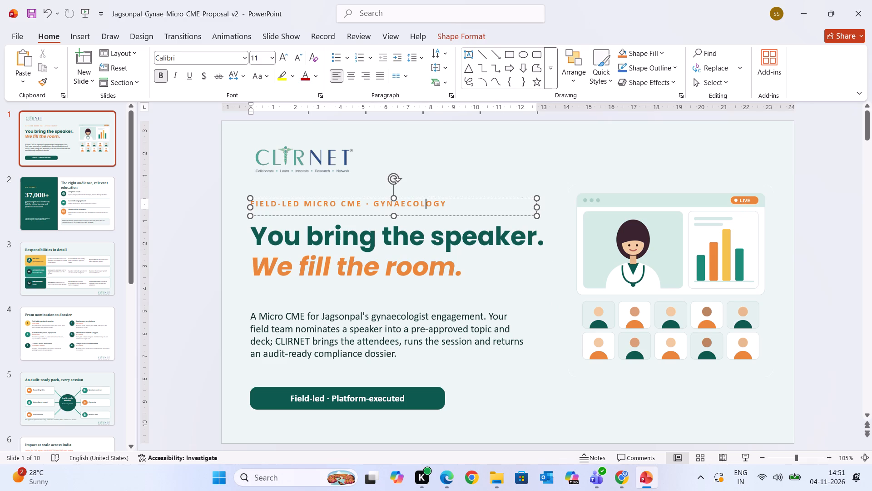
click(446, 202)
drag(446, 202, 197, 178)
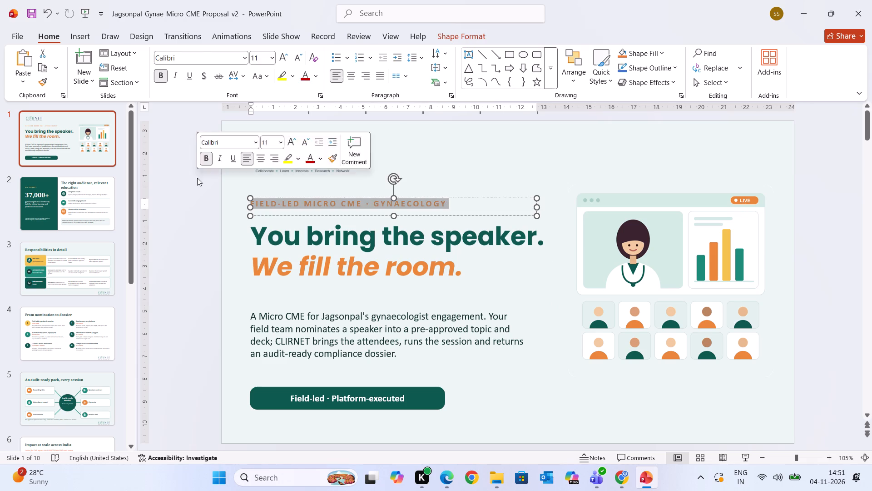
click(191, 55)
text(pop)
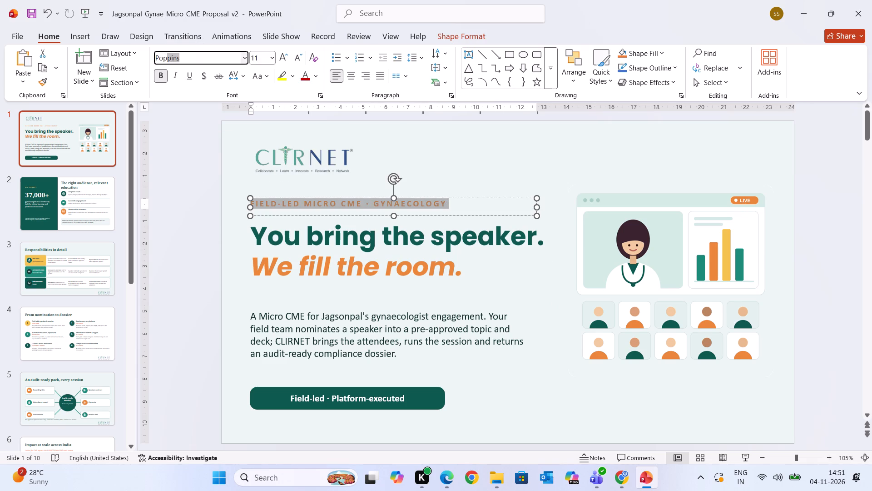
key(Return)
click(297, 59)
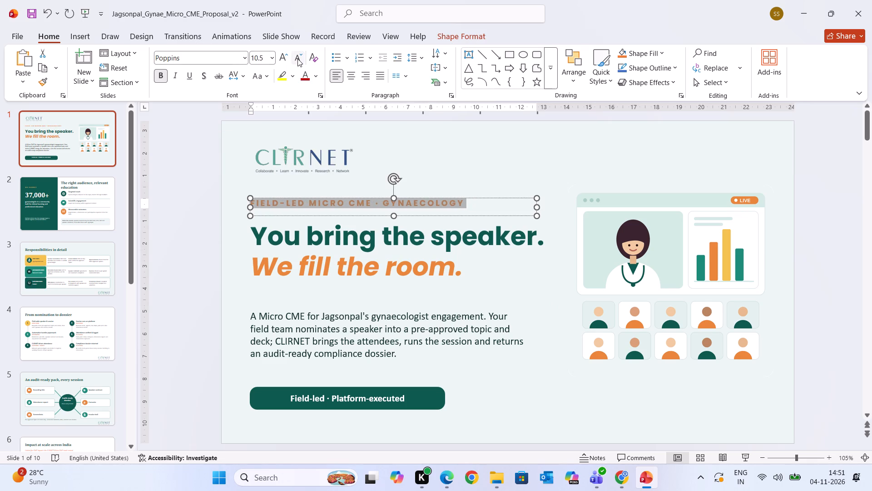
click(297, 59)
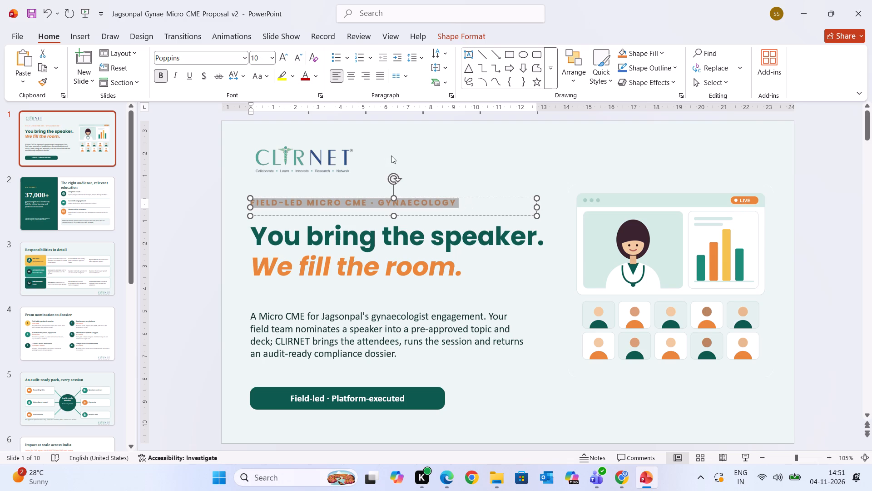
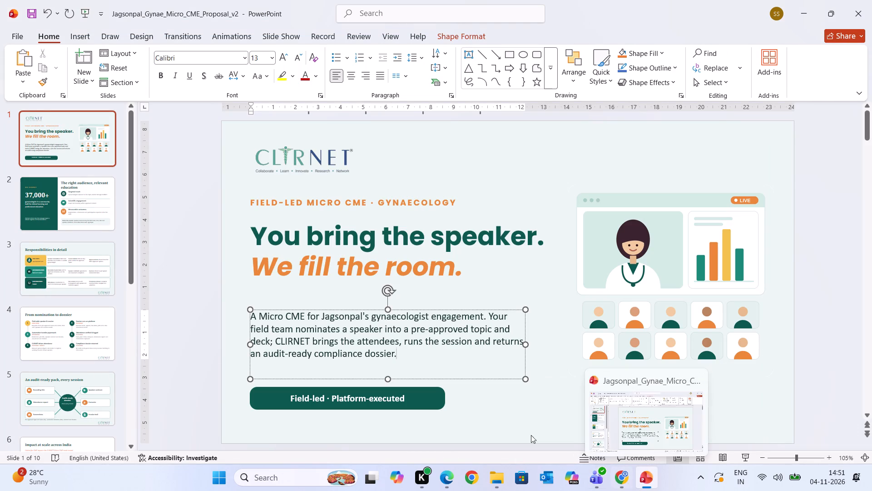
drag(396, 352, 324, 351)
key(BackSpace)
key(space)
text(documentation.)
drag(375, 361, 357, 357)
key(ctrl+z)
Format the cover's description paragraph in Poppins at 11 pt.
drag(386, 356, 244, 310)
click(198, 58)
text(pop)
key(Return)
click(297, 55)
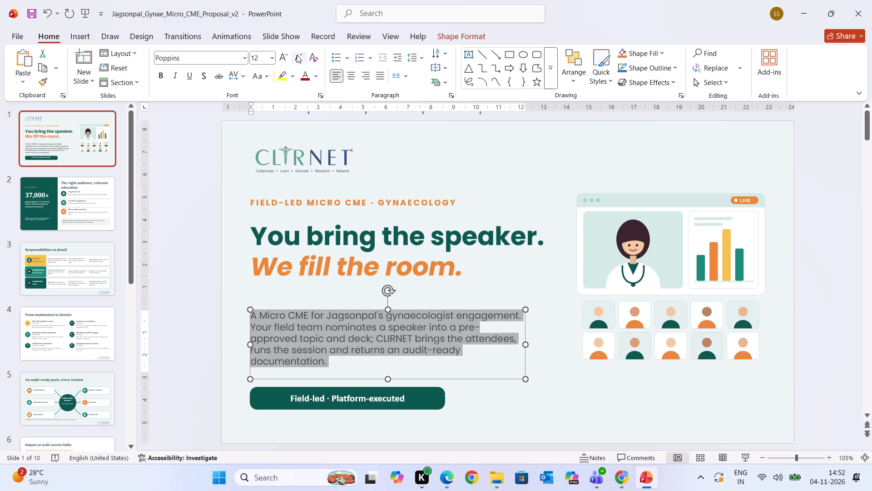
click(297, 55)
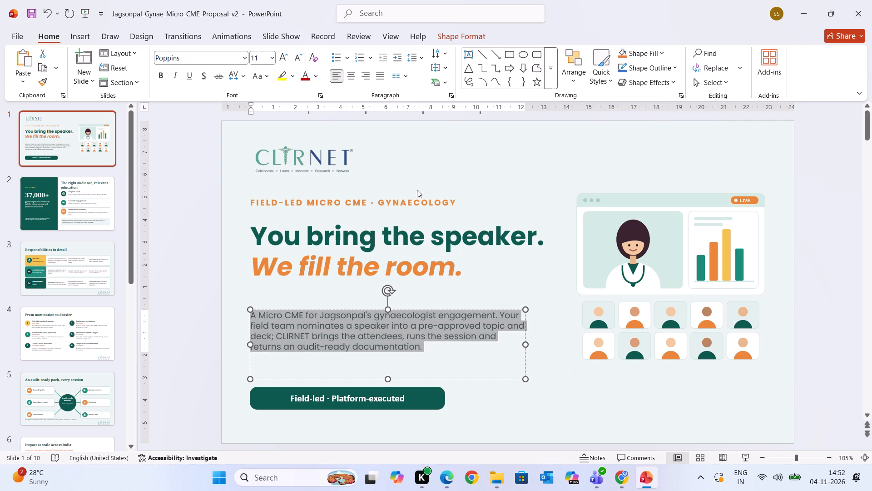
click(416, 189)
Format the "Field-led · Platform-executed" label on the cover in Poppins at 11 pt.
click(292, 399)
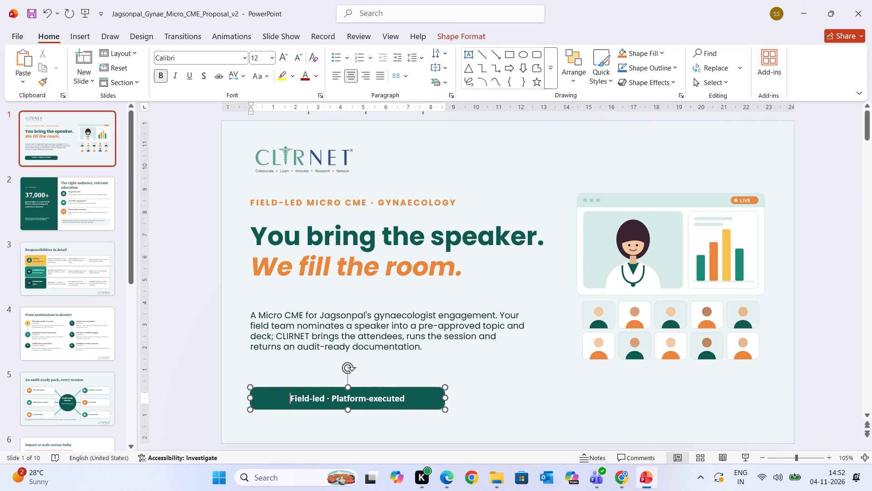
drag(292, 399, 391, 404)
click(199, 60)
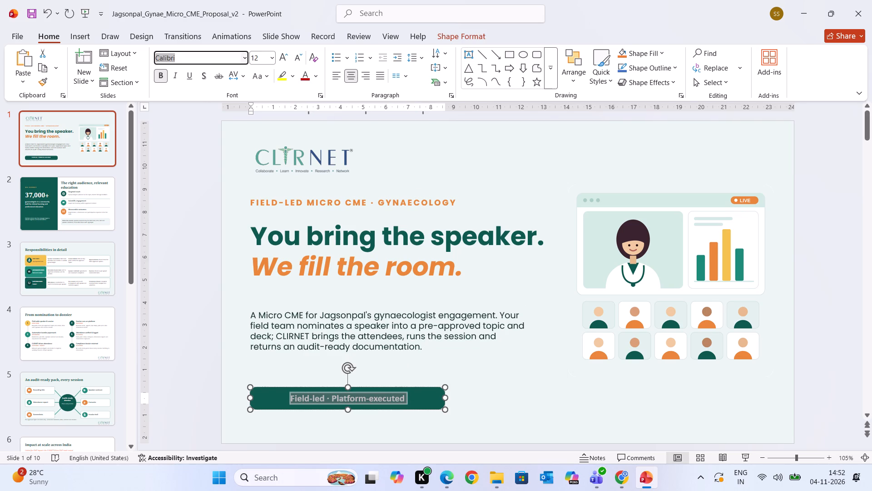
text(pop)
key(Return)
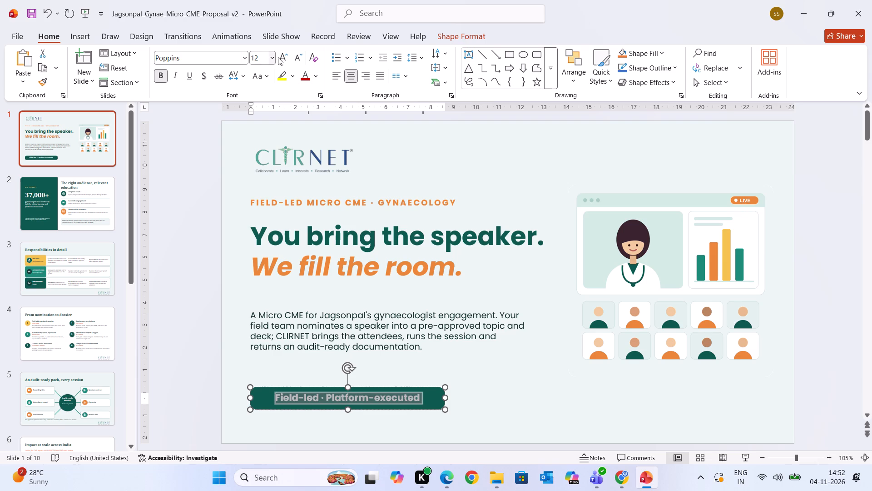
click(297, 58)
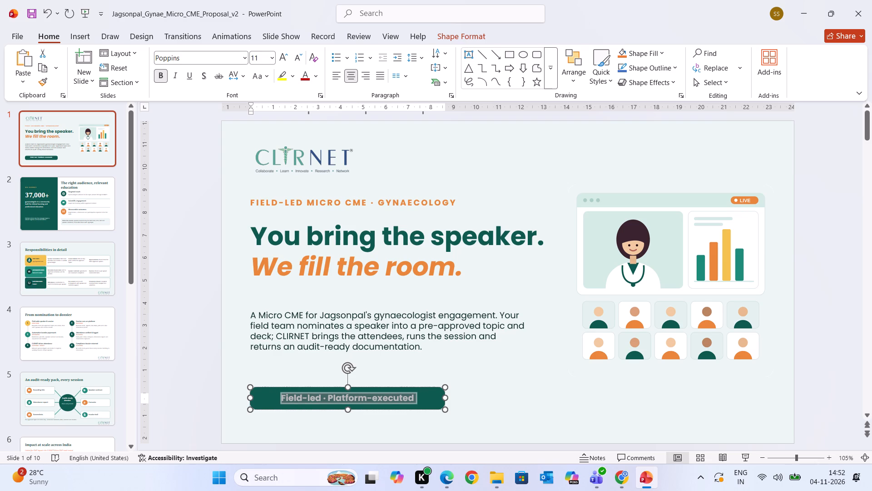
click(491, 371)
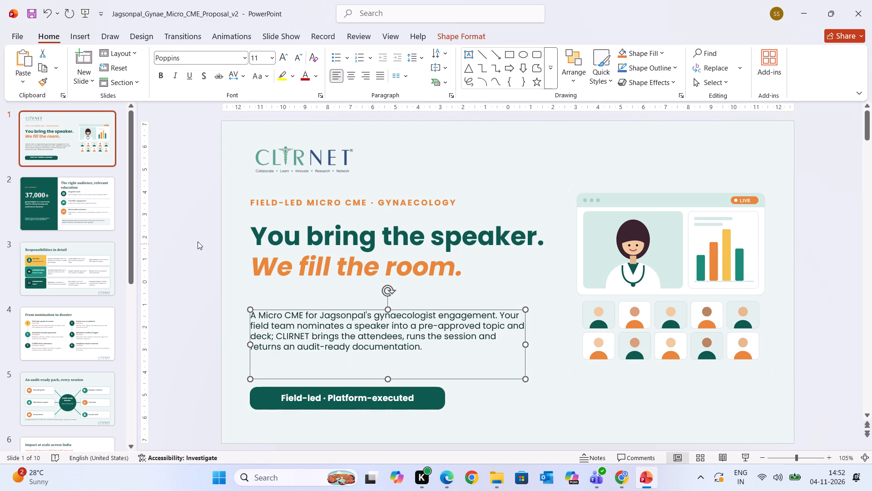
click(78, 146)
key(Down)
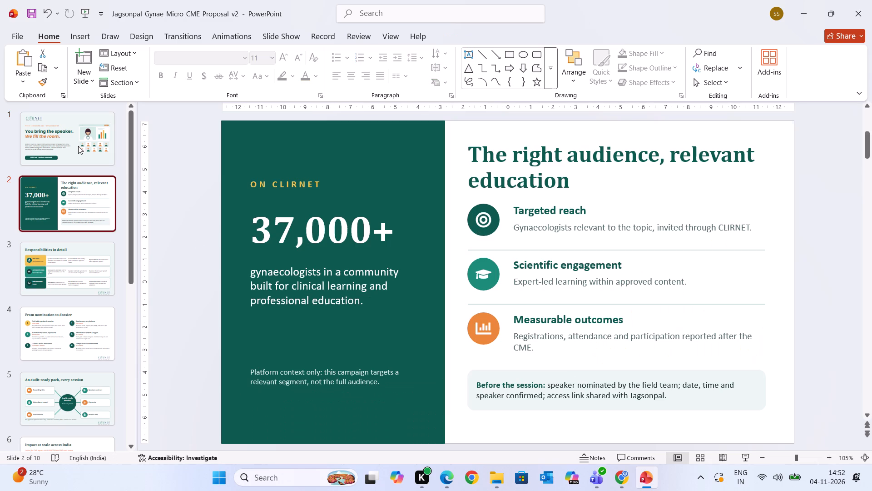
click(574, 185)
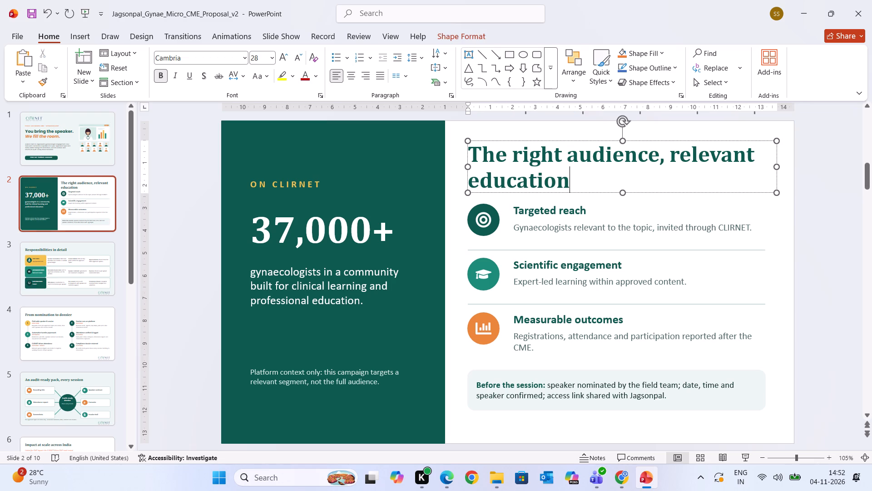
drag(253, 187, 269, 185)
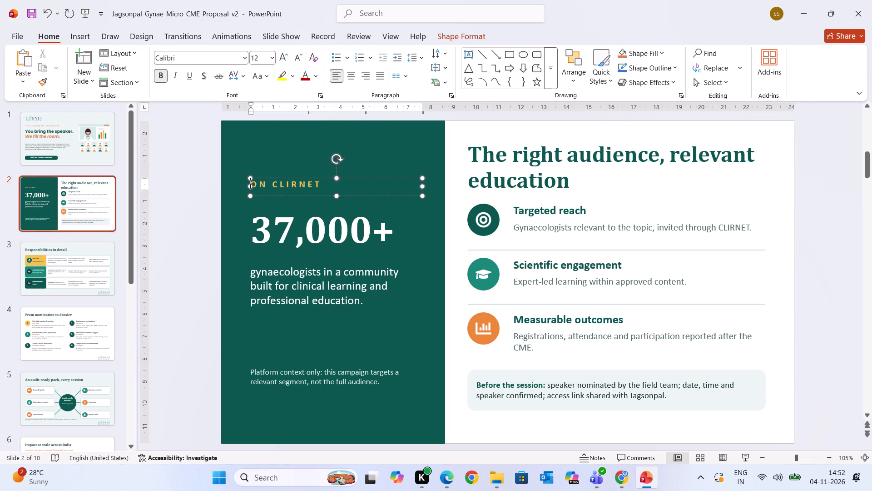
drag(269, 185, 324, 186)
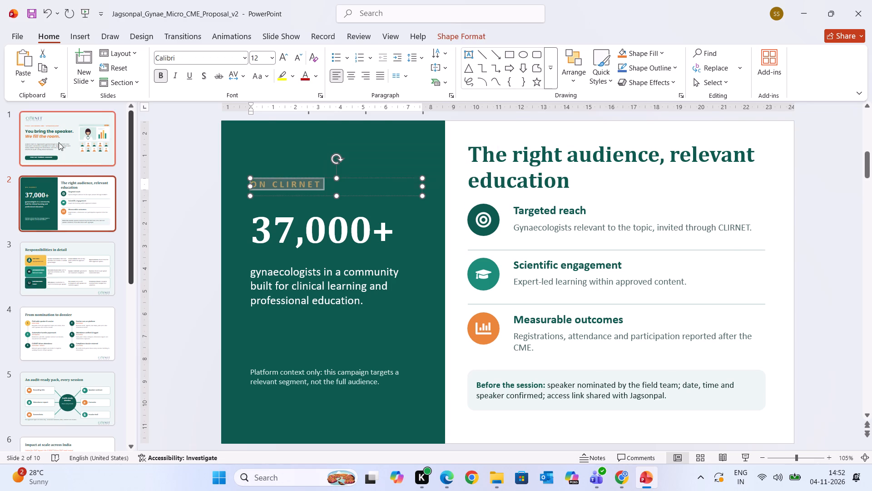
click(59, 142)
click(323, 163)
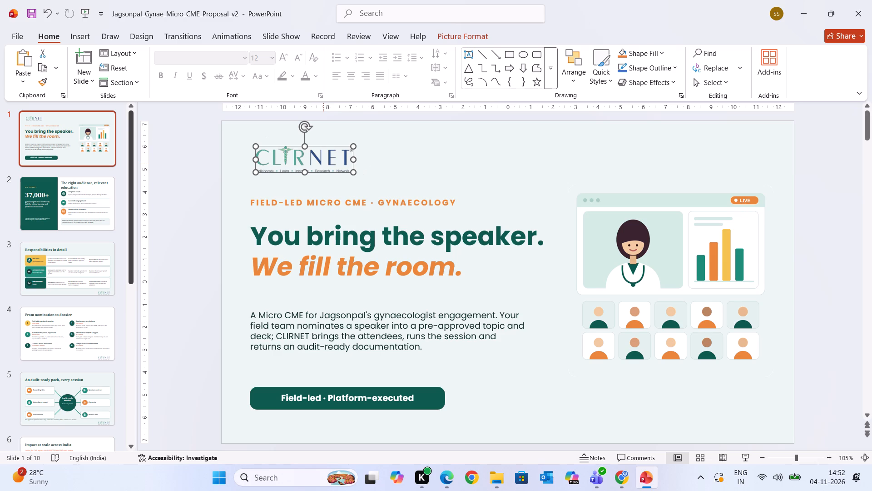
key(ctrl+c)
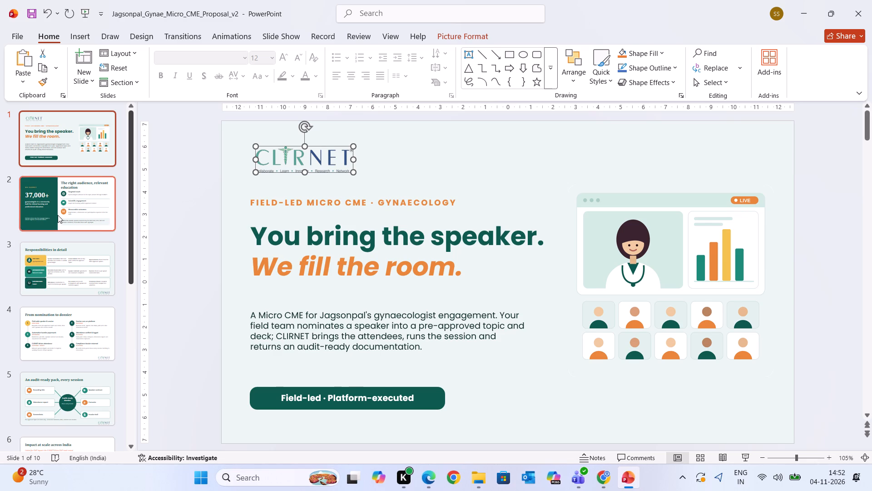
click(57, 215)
Copy the CLIRNET logo from the "Responsibilities in detail" slide onto slide 2, "The right audience, relevant education".
click(69, 276)
click(741, 430)
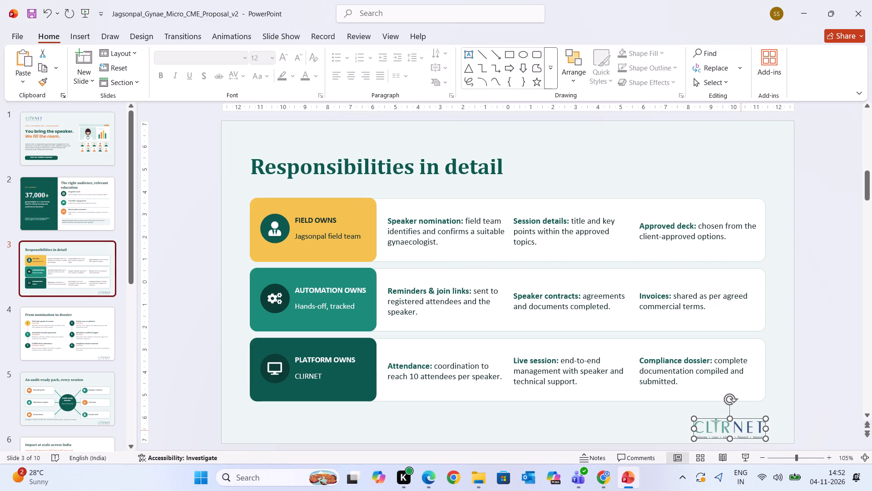
key(ctrl+c)
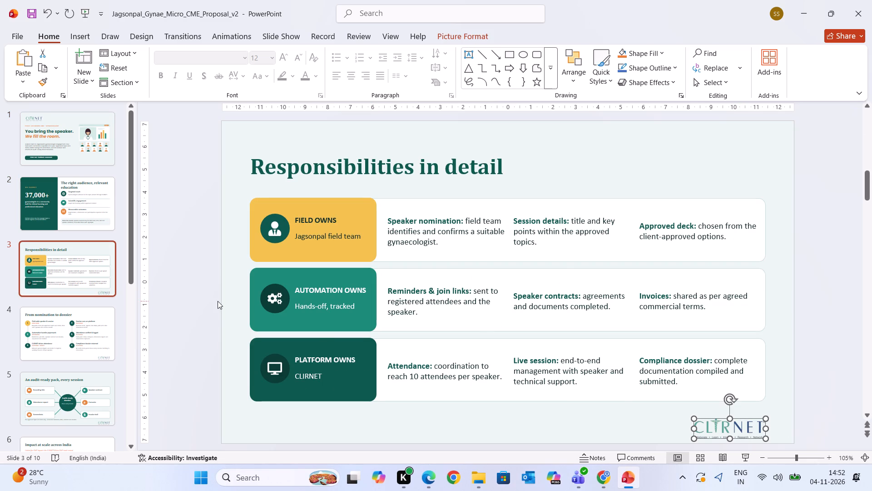
click(109, 212)
key(ctrl+v)
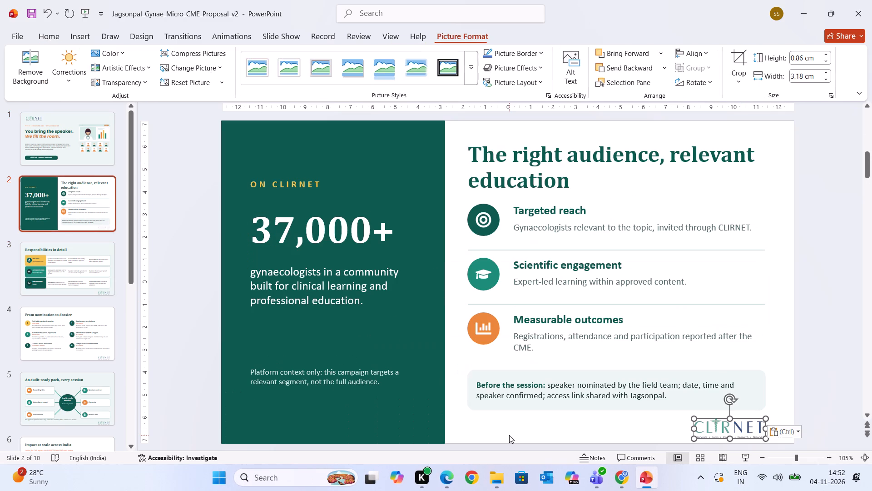
click(802, 411)
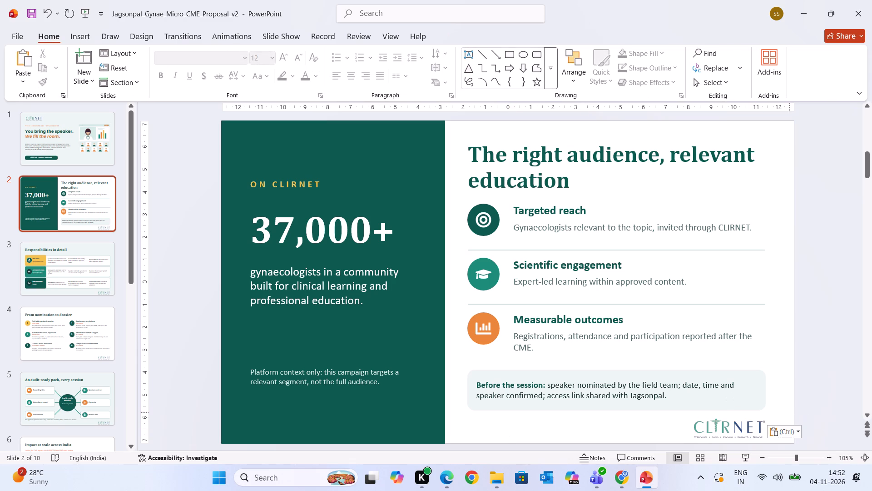
Shrink slide 2's CLIRNET logo proportionally to about 2.18 cm wide, keeping it in the slide's bottom-right corner.
click(735, 419)
drag(694, 416, 697, 418)
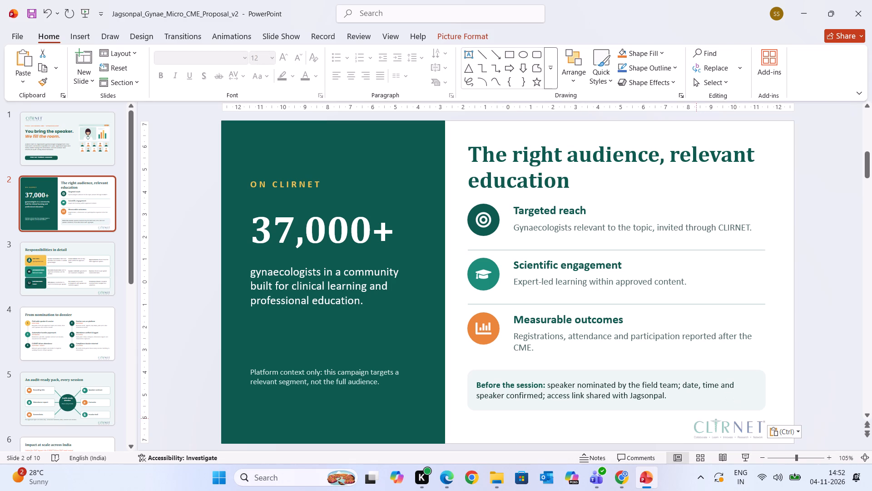
drag(697, 418, 716, 427)
drag(716, 427, 716, 428)
click(852, 400)
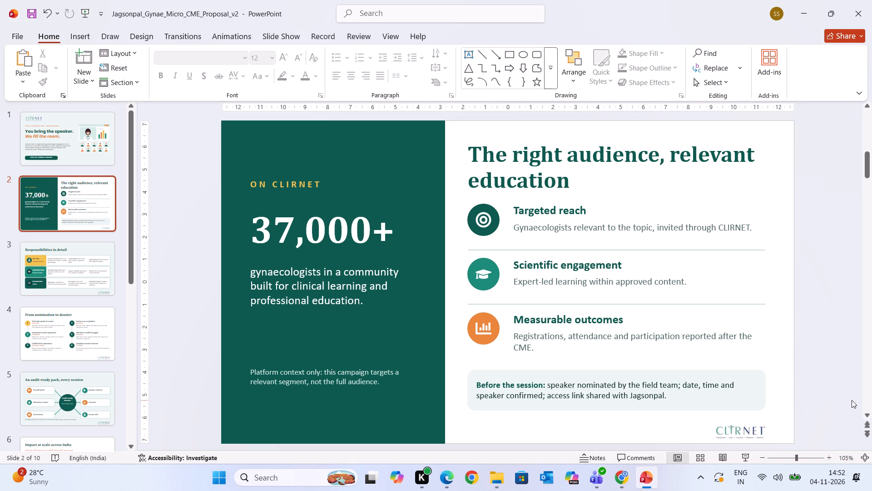
Replace the CLIRNET logo on the "Responsibilities in detail" slide with a copy of slide 2's smaller logo.
click(742, 431)
key(ctrl+c)
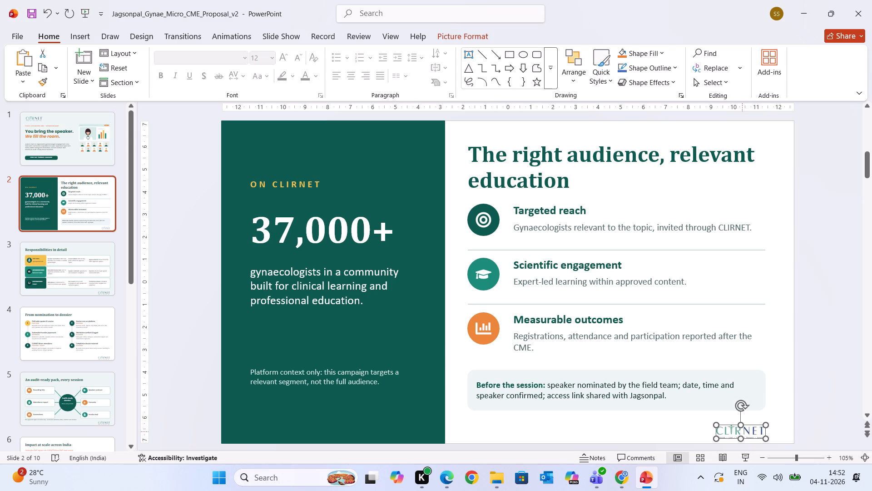
click(108, 266)
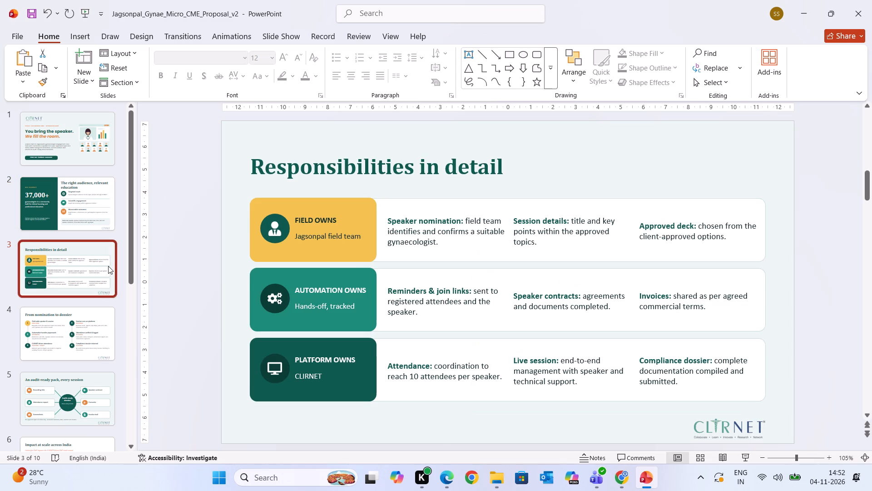
click(728, 423)
key(BackSpace)
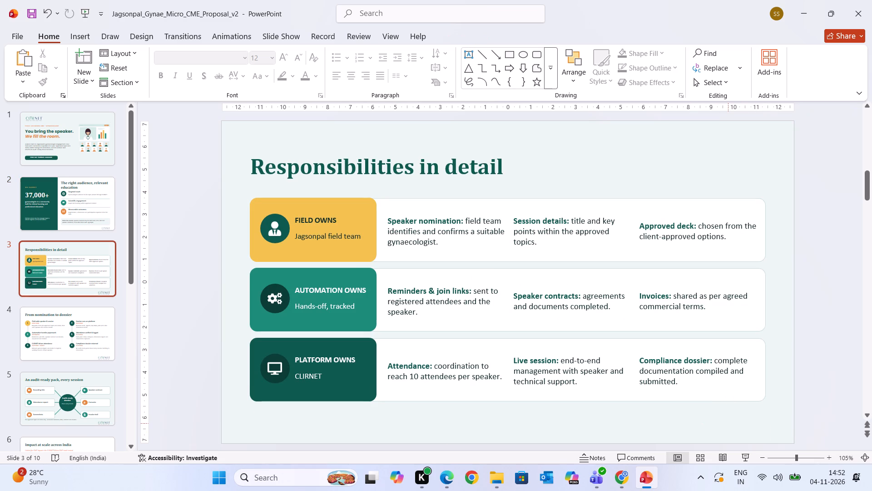
key(ctrl+v)
click(821, 399)
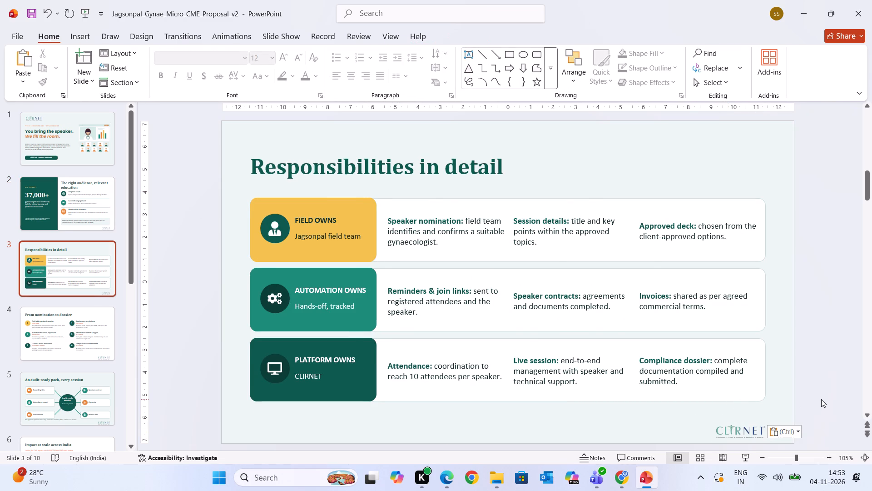
Replace the CLIRNET logo on the "From nomination to dossier" slide with the copied smaller logo.
key(Down)
click(740, 419)
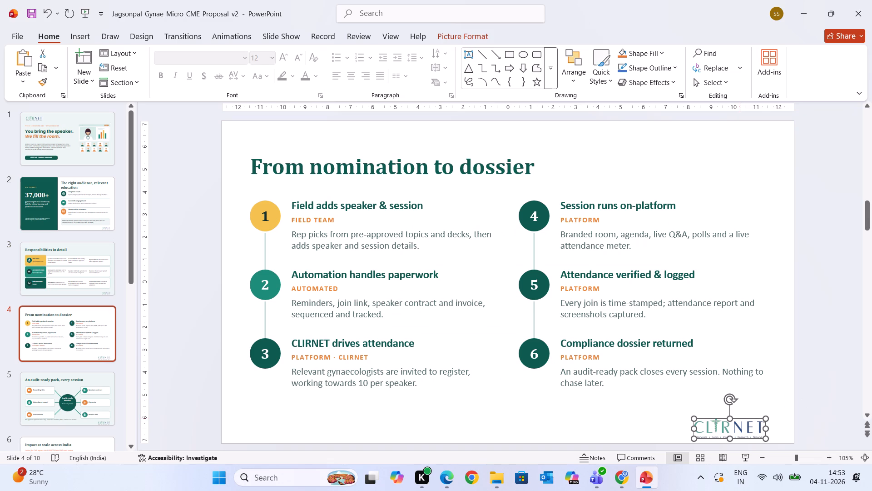
key(BackSpace)
key(ctrl+v)
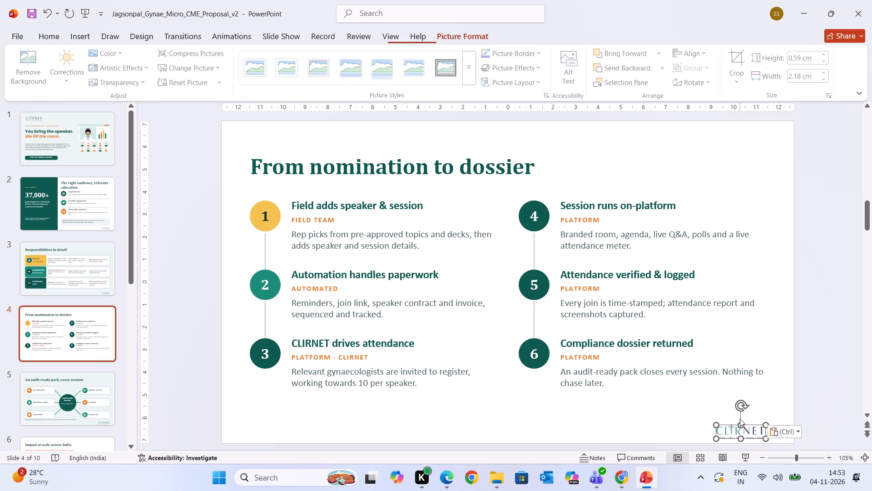
click(784, 400)
click(818, 390)
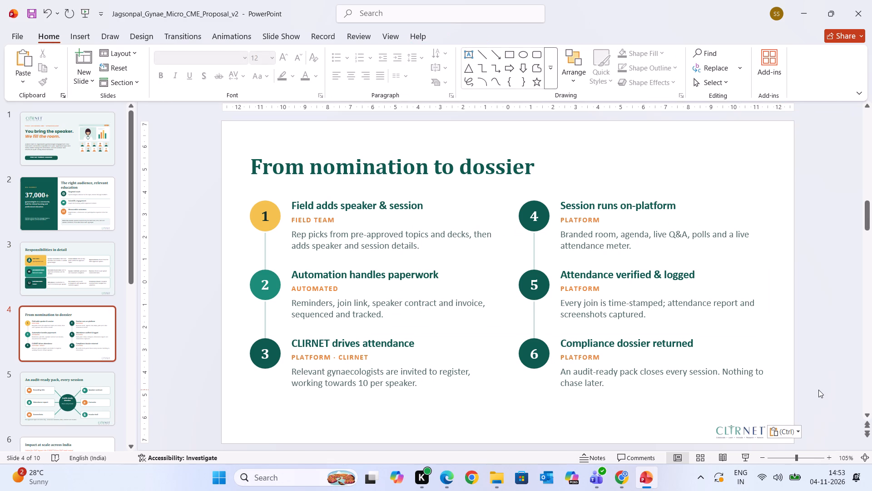
Replace the CLIRNET logo on the "An audit-ready pack, every session" slide with the copied smaller logo.
key(Down)
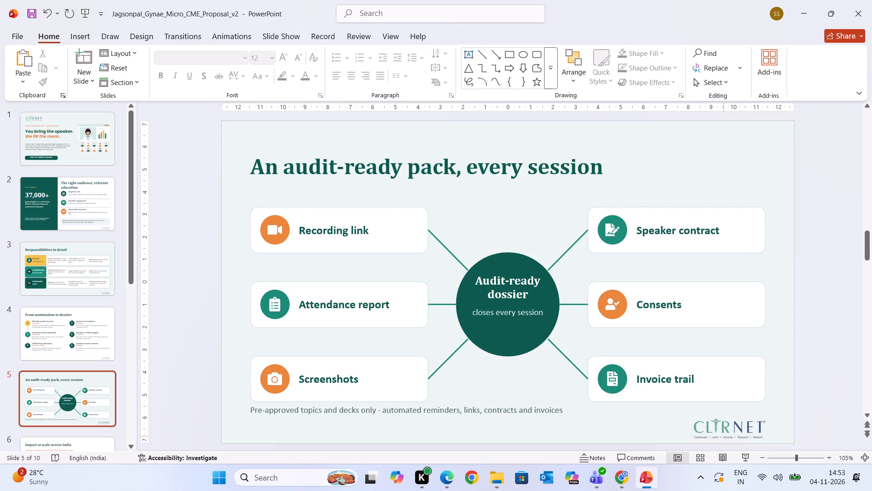
click(723, 436)
key(BackSpace)
key(ctrl+v)
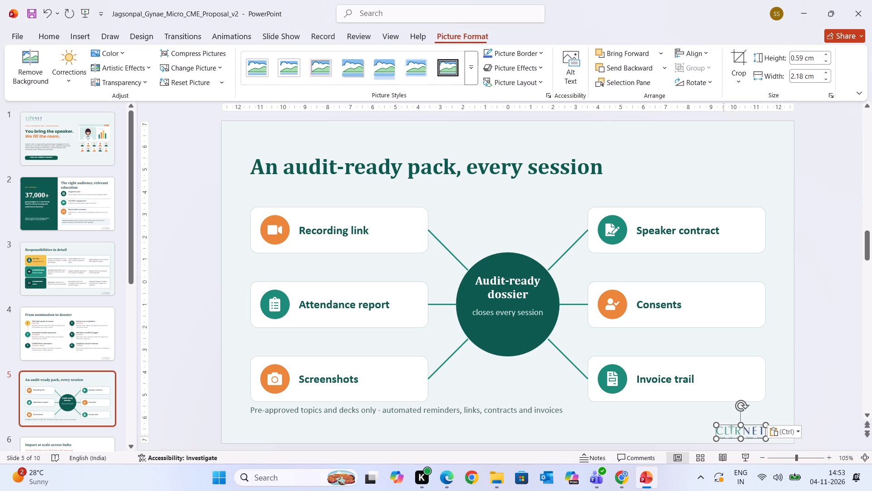
click(845, 372)
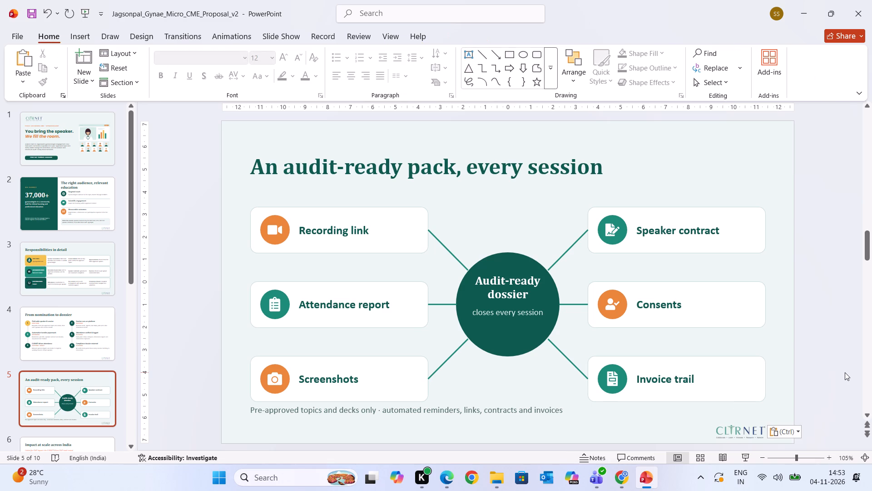
Replace the CLIRNET logo on the "Impact at scale across India" slide with the copied smaller logo.
key(Down)
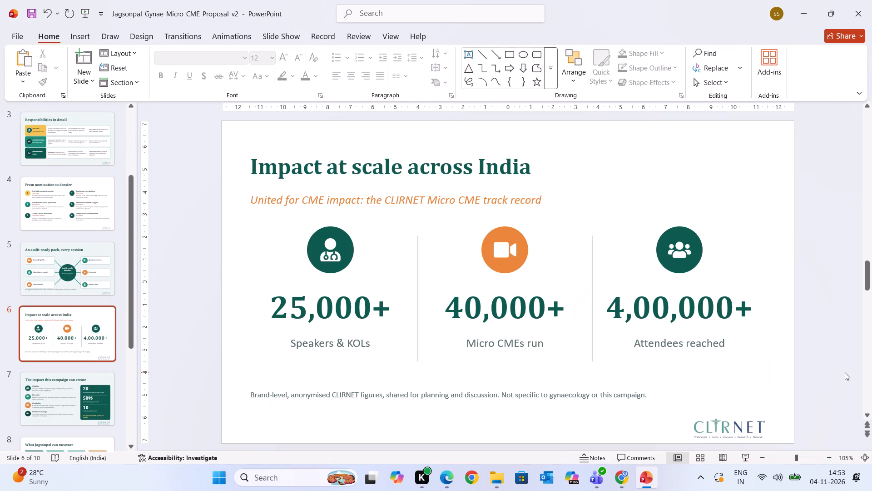
click(728, 431)
key(BackSpace)
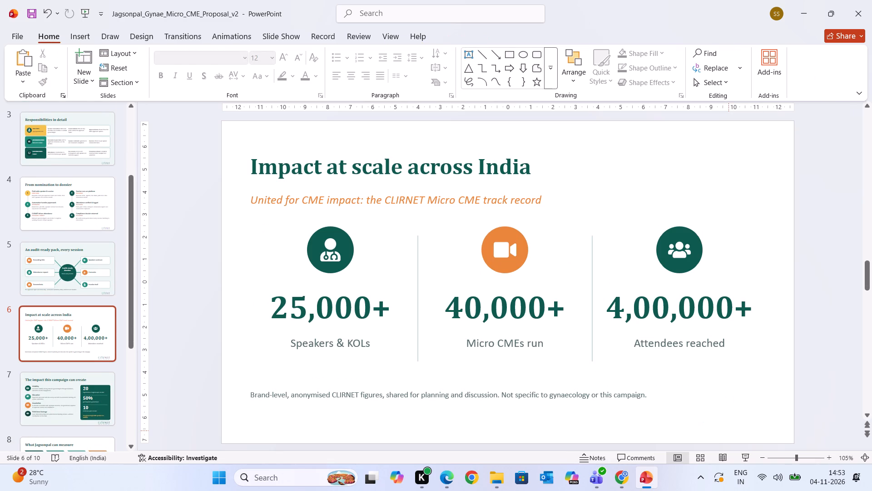
key(ctrl+v)
click(805, 379)
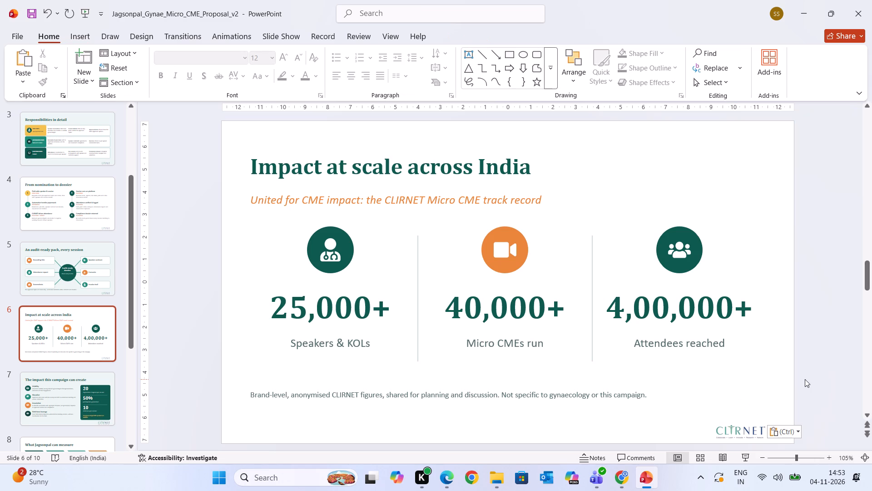
Replace the CLIRNET logo on the "The impact this campaign can create" slide with the copied smaller logo.
key(Down)
click(723, 426)
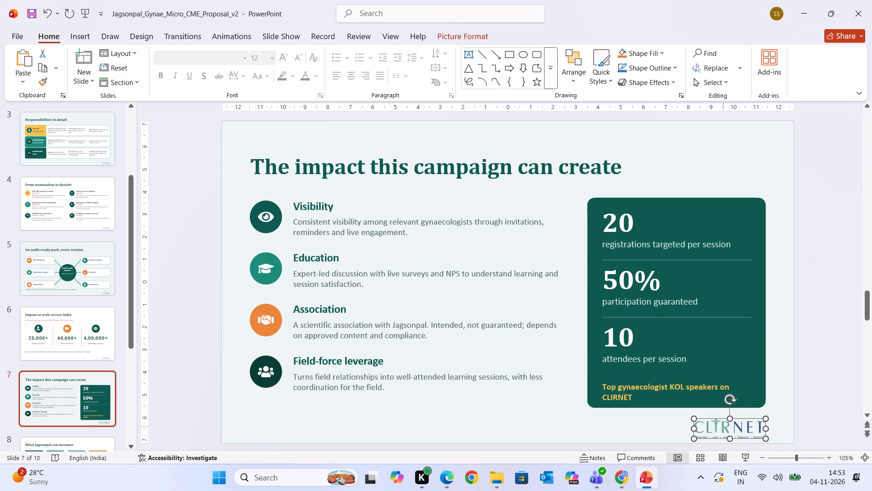
key(BackSpace)
key(ctrl+v)
click(848, 387)
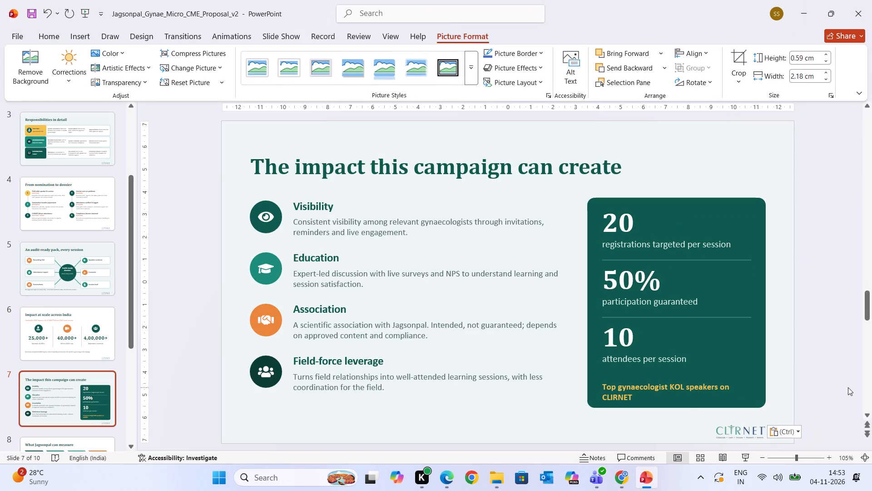
Replace the CLIRNET logo on the "What Jagsonpal can measure" slide with the copied smaller logo.
key(Down)
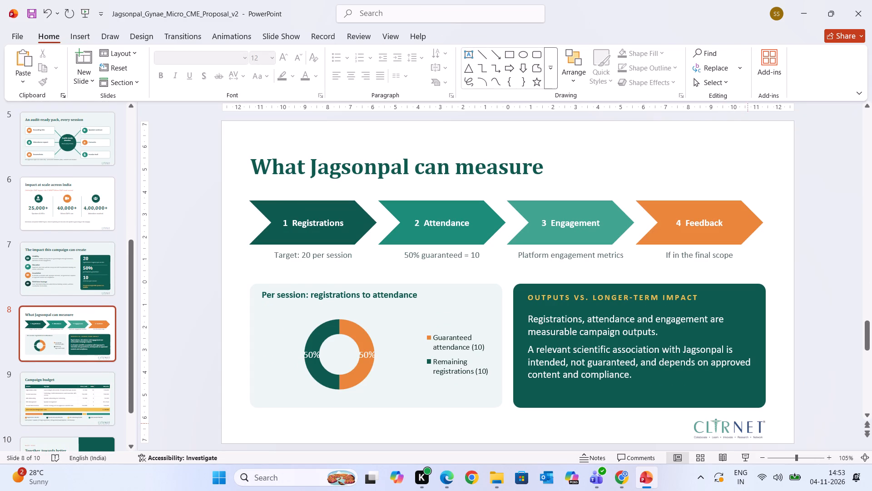
click(746, 422)
key(BackSpace)
key(ctrl+v)
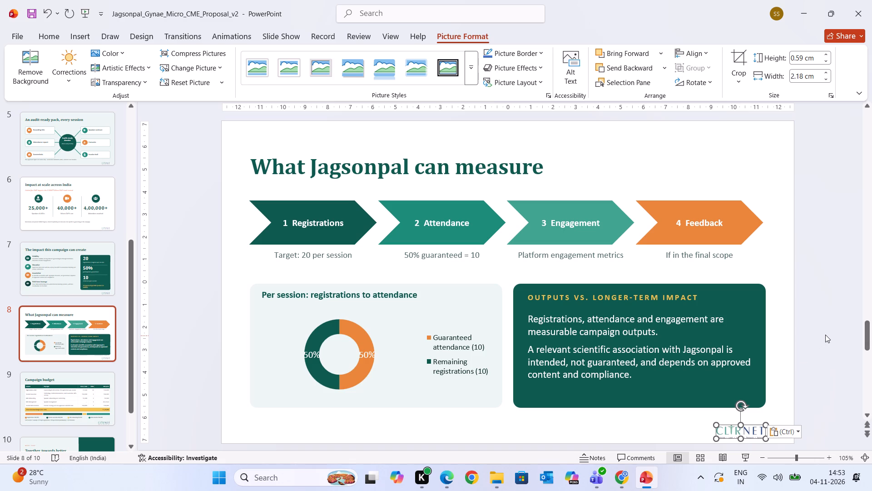
click(825, 335)
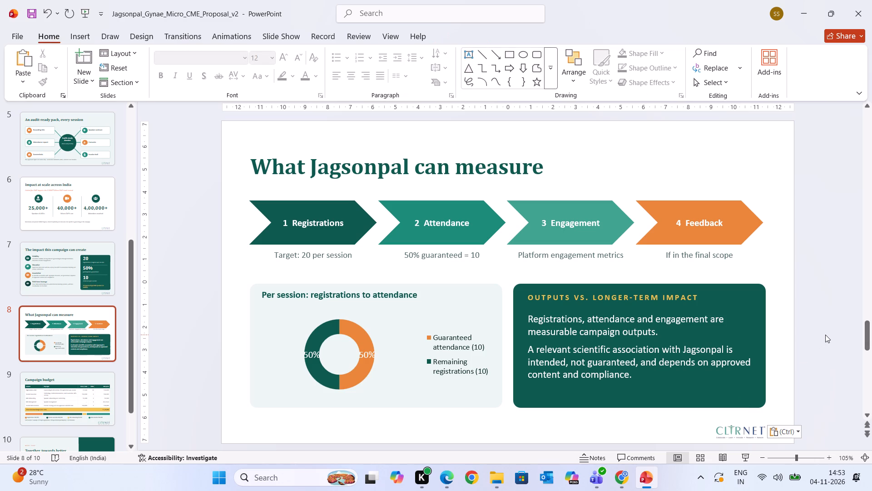
Replace the CLIRNET logo on the "Campaign budget" slide with the copied smaller logo.
key(Down)
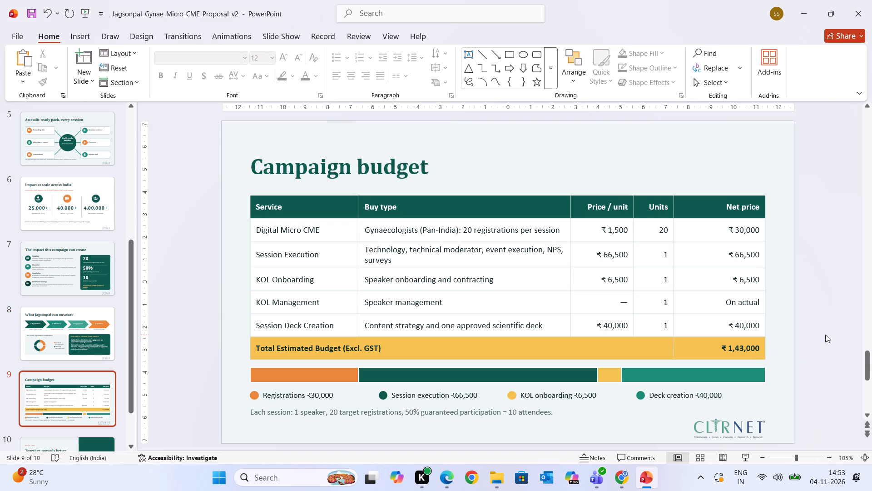
click(727, 431)
key(BackSpace)
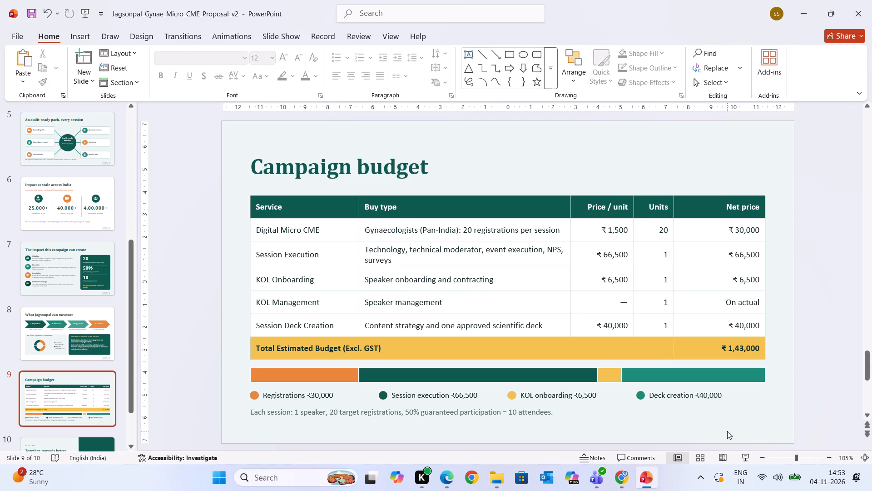
key(ctrl+v)
click(799, 404)
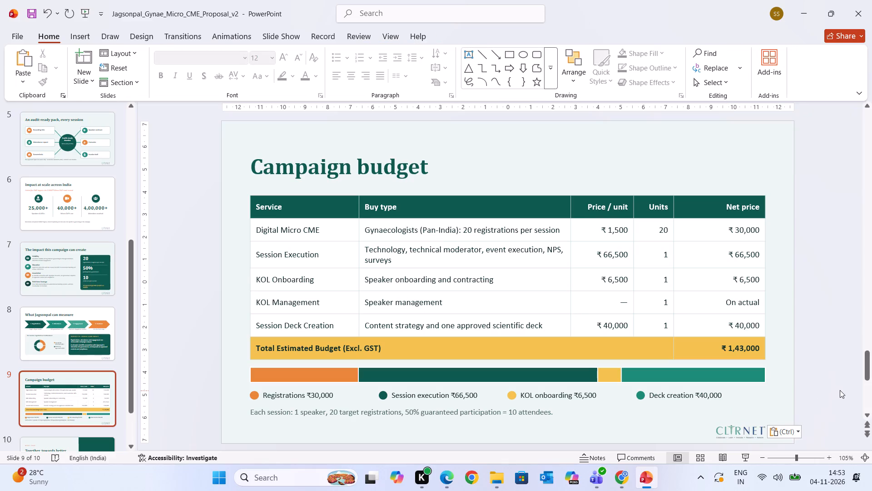
click(840, 390)
triple_click(840, 390)
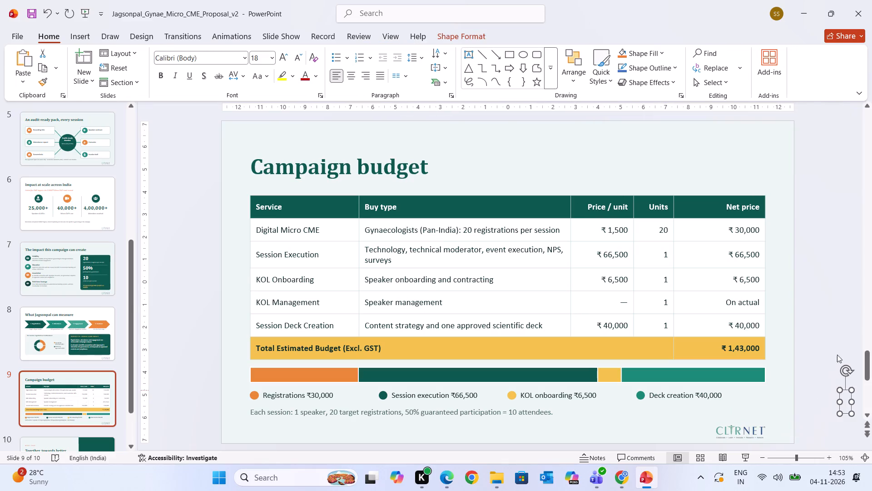
click(831, 294)
Delete the dark green rectangle behind the logo circle on closing slide 10.
key(Down)
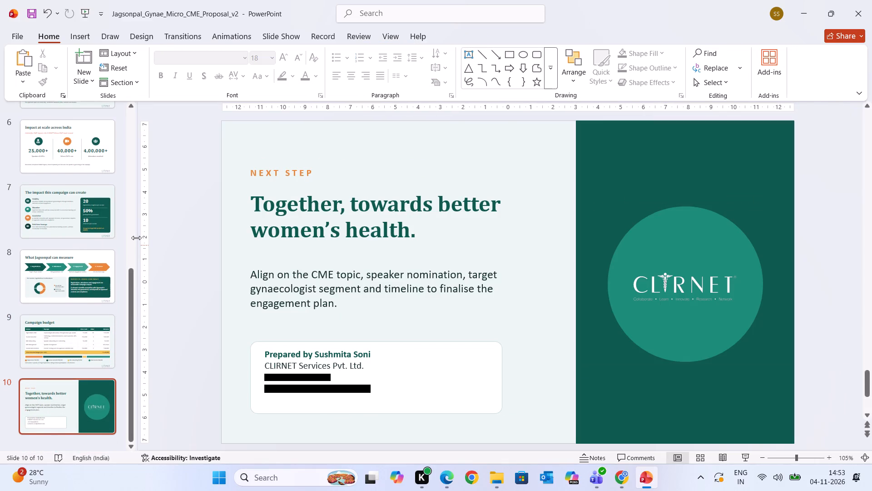
click(668, 282)
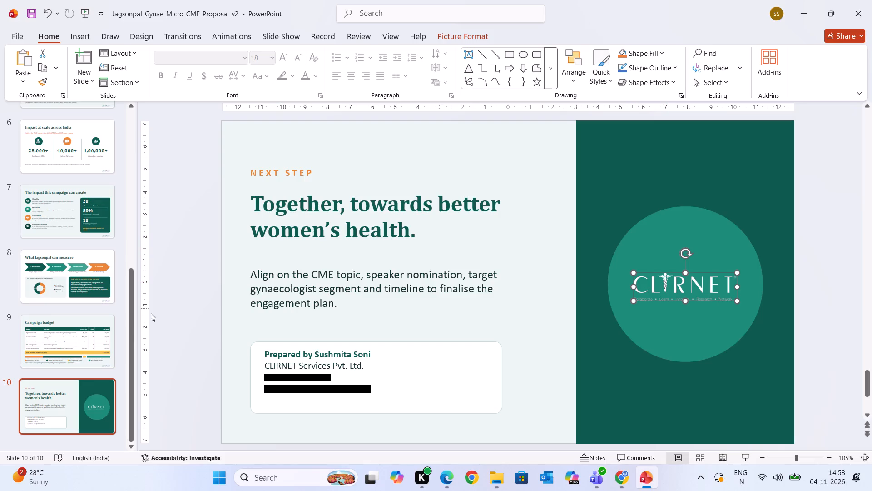
click(79, 393)
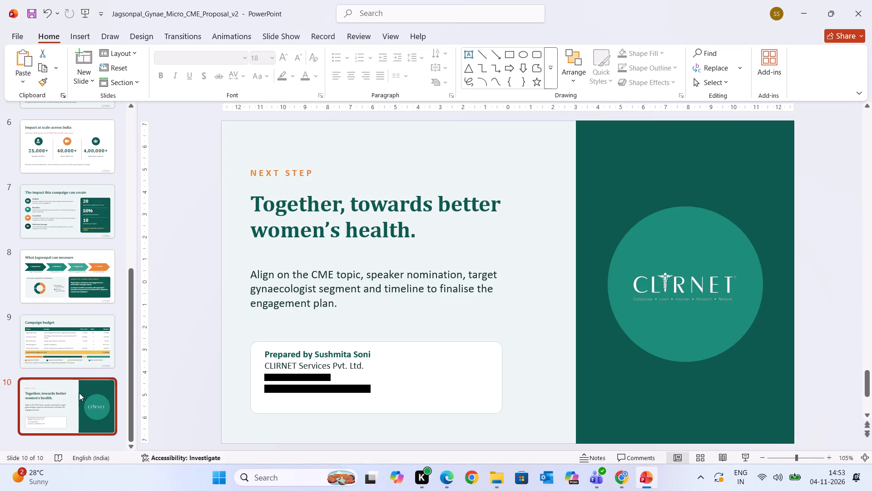
click(604, 190)
key(BackSpace)
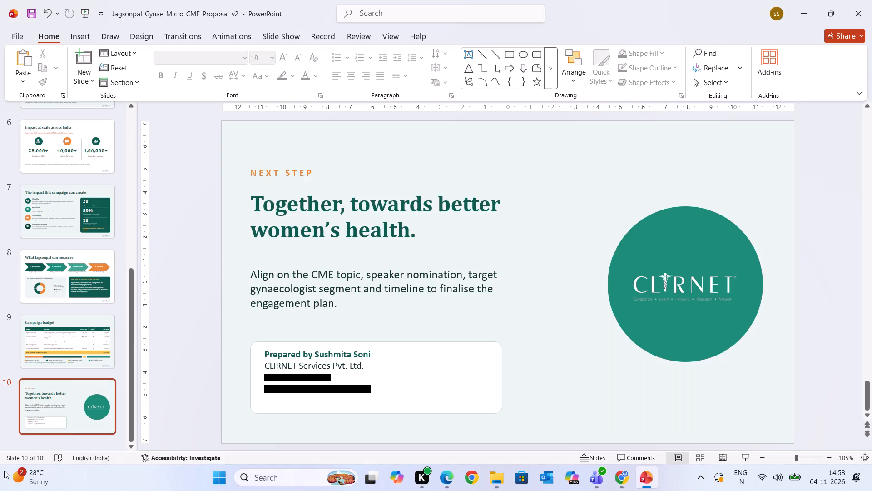
Set slide 2's "37,000+" figure in Poppins at 44 pt.
click(58, 414)
key(Up)
key(Up)
key(Up)
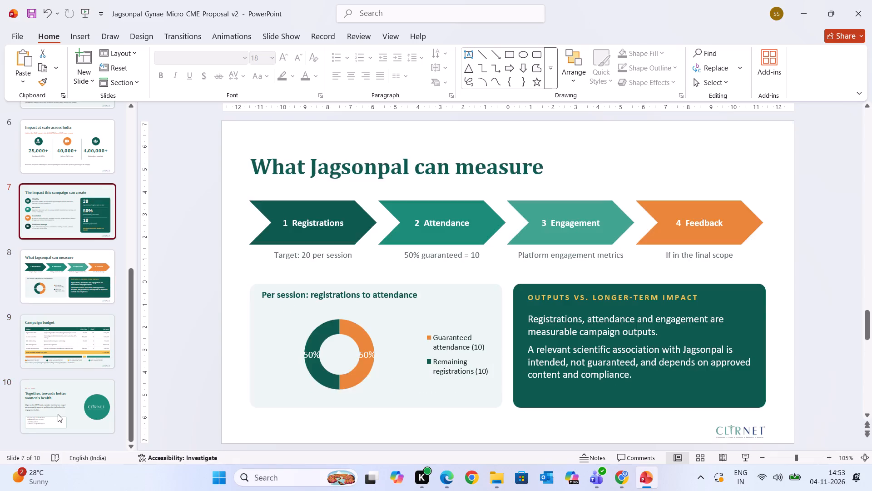
key(Up)
key(Up)
key(Up)
key(Up)
key(Up)
key(Up)
key(Up)
key(Up)
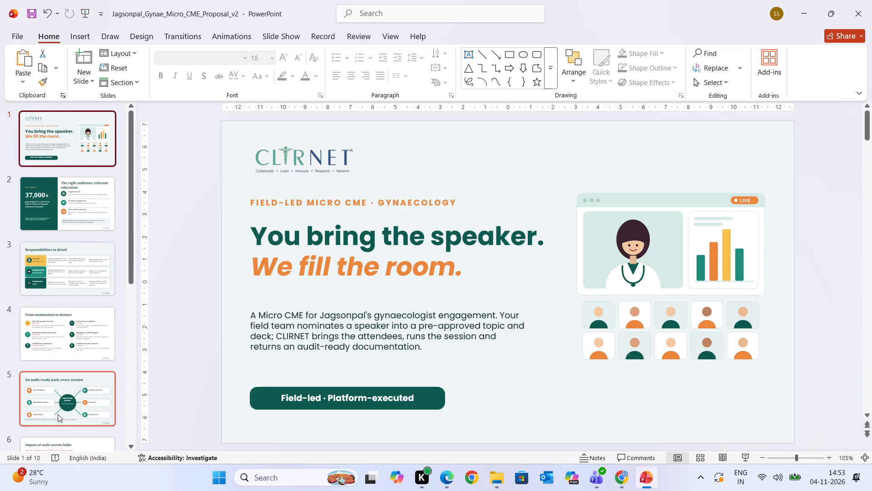
key(Down)
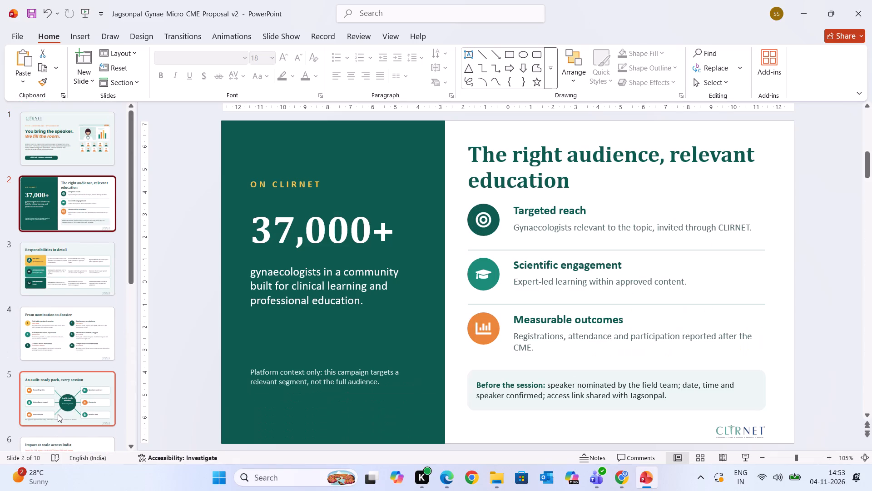
click(329, 258)
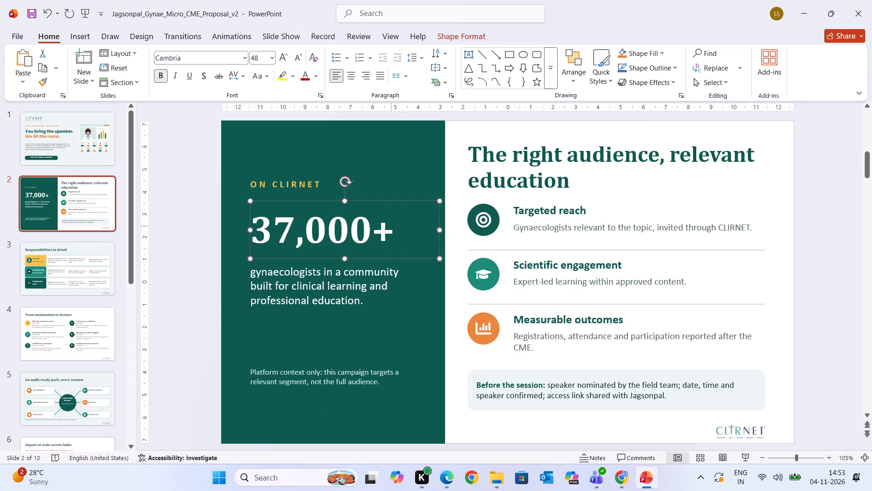
drag(393, 229, 205, 236)
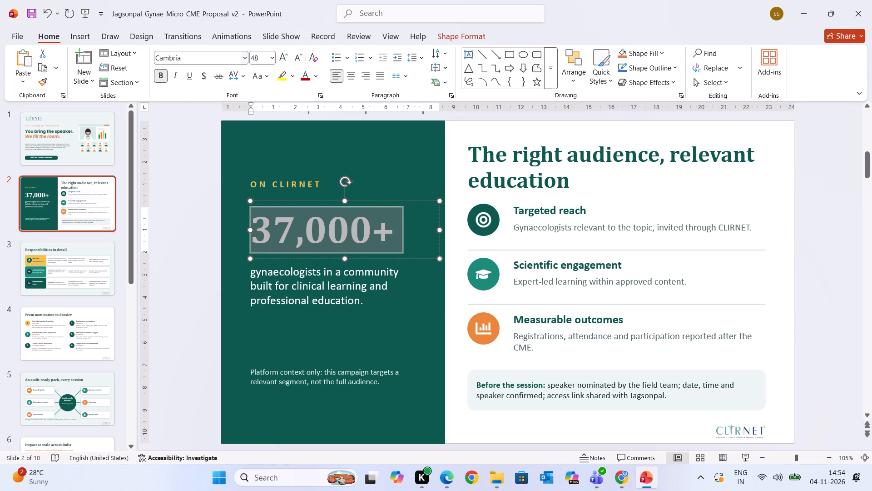
click(187, 55)
text(pop)
key(Return)
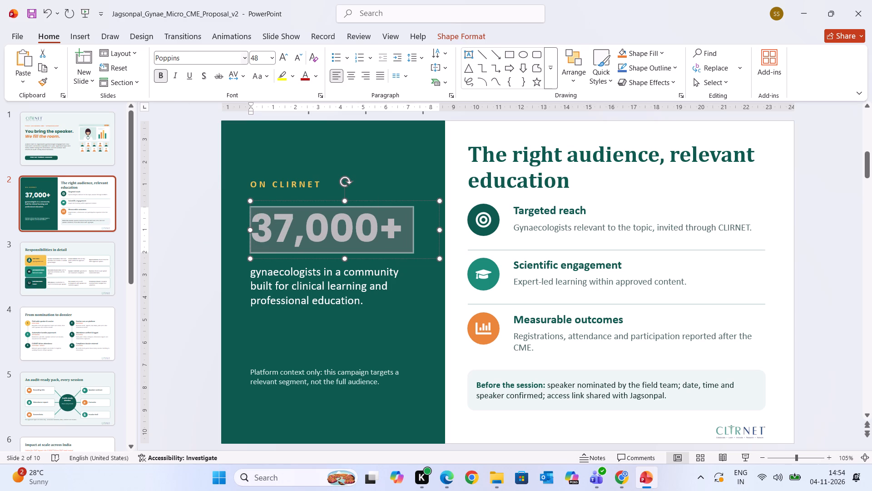
click(302, 59)
Set the "gynaecologists in a community…" paragraph beneath slide 2's "37,000+" figure in Poppins at 14 pt.
click(353, 285)
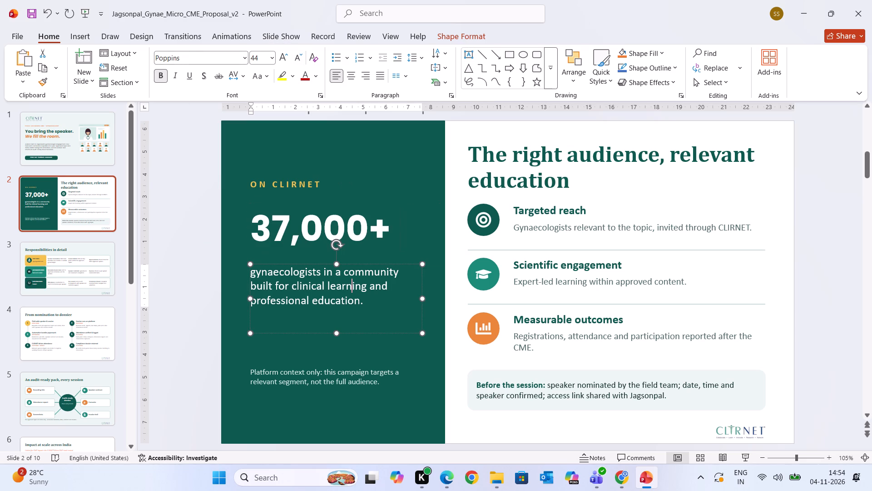
drag(368, 301, 242, 264)
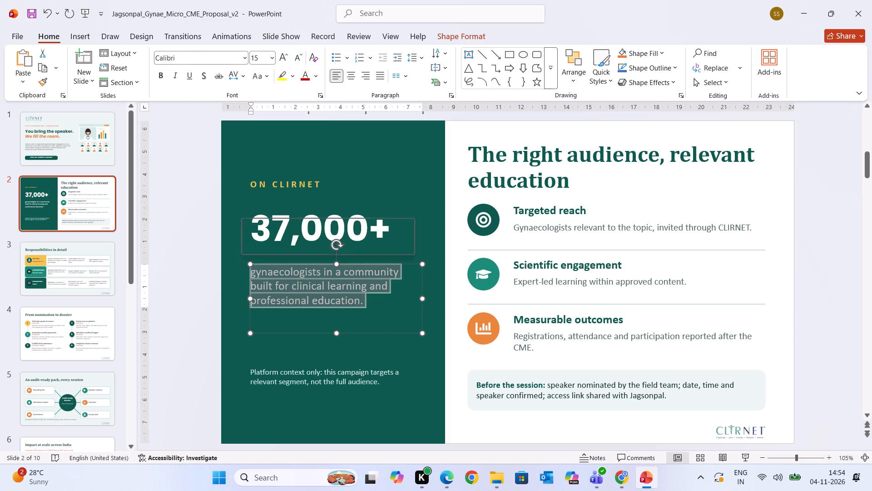
click(219, 56)
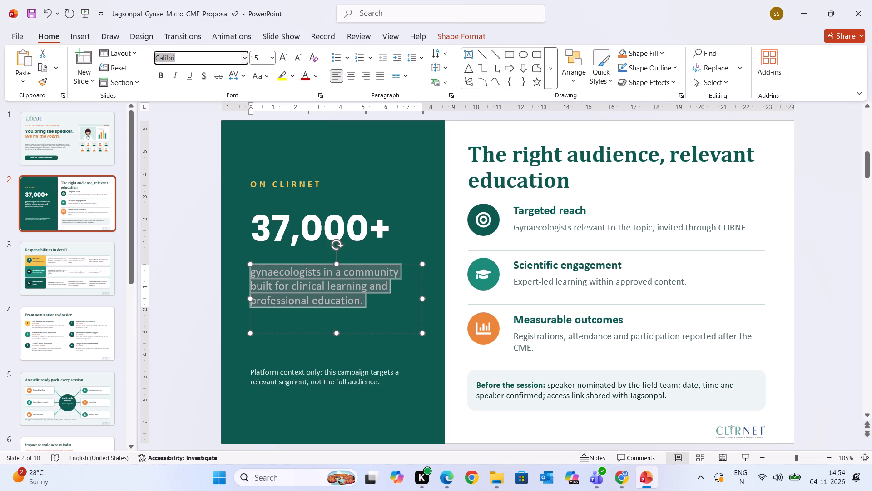
text(pop)
key(Return)
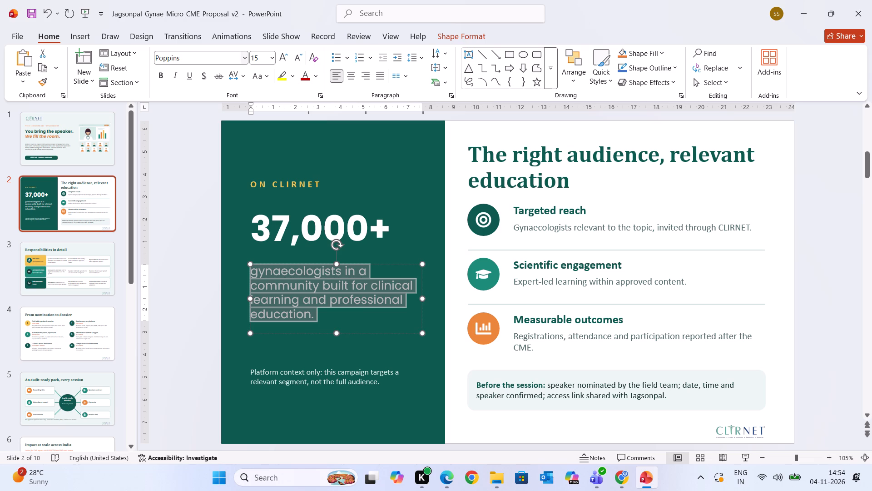
click(297, 62)
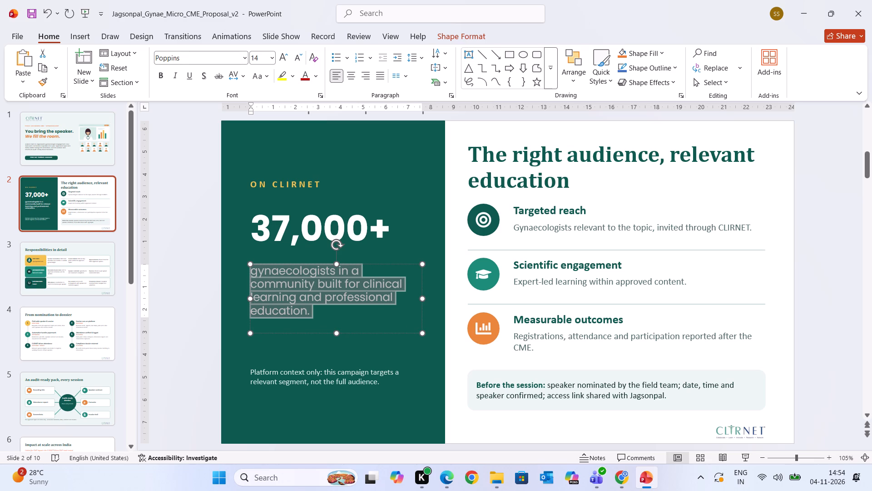
Change slide 2's "Platform context only" note to Poppins and reduce its font size so it fits on two lines.
click(345, 374)
drag(383, 384, 253, 360)
click(209, 58)
text(pop)
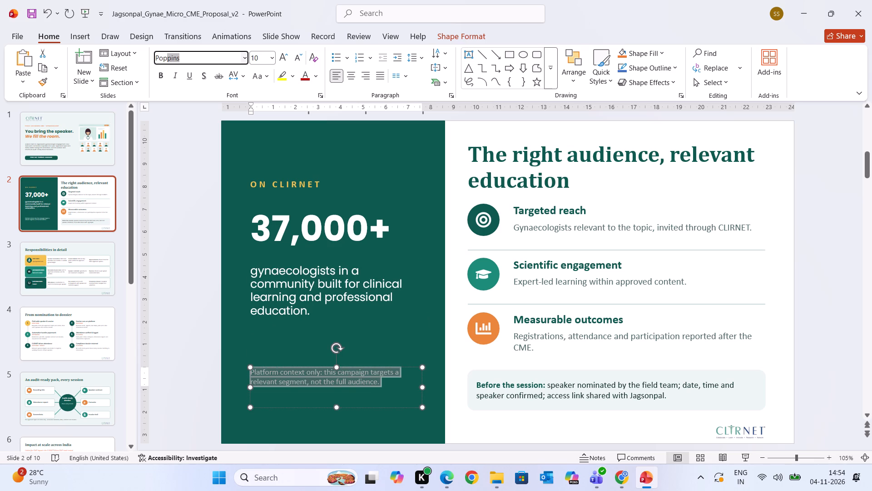
key(Return)
click(295, 50)
click(298, 57)
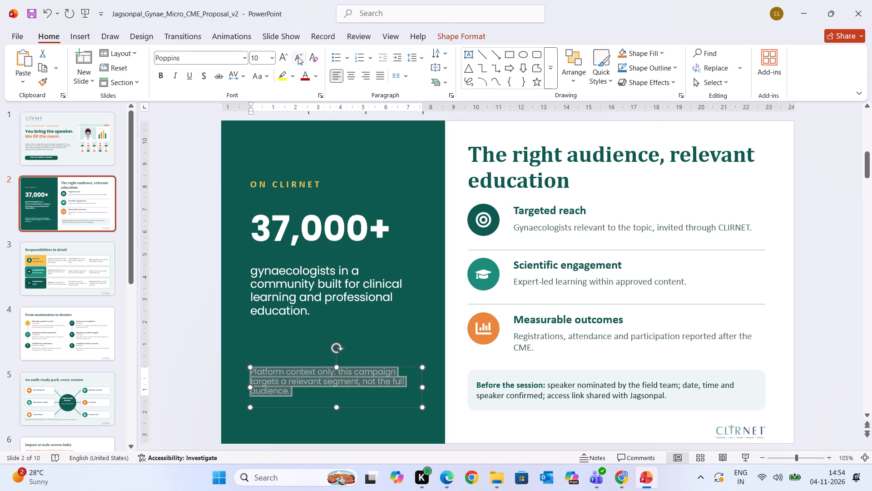
click(349, 320)
Move the "Platform context only" note up on slide 2's green panel, closer to the gynaecologists paragraph.
click(352, 362)
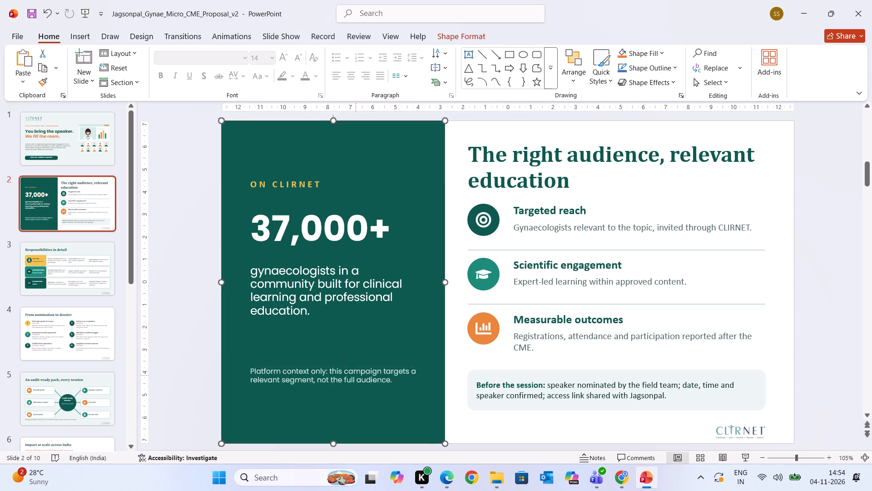
click(356, 375)
drag(359, 368, 360, 340)
Set slide 2's title "The right audience, relevant education" in Poppins at 20 pt.
click(583, 155)
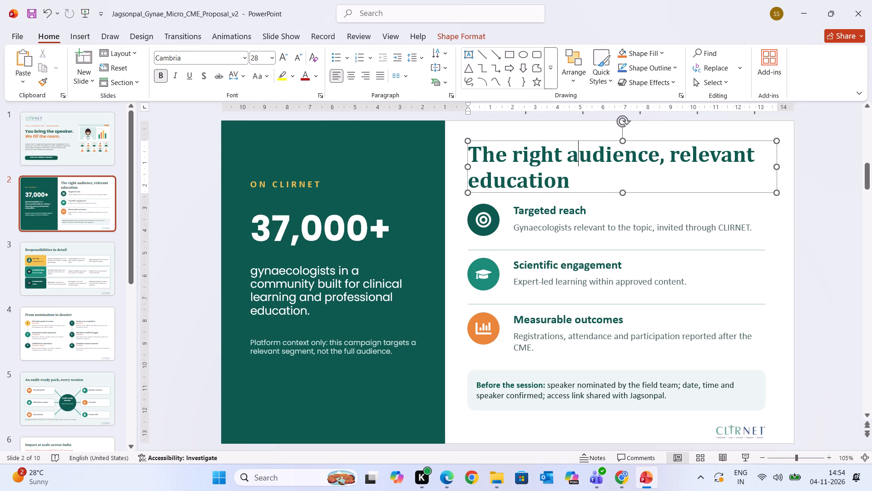
drag(572, 180, 466, 148)
click(212, 58)
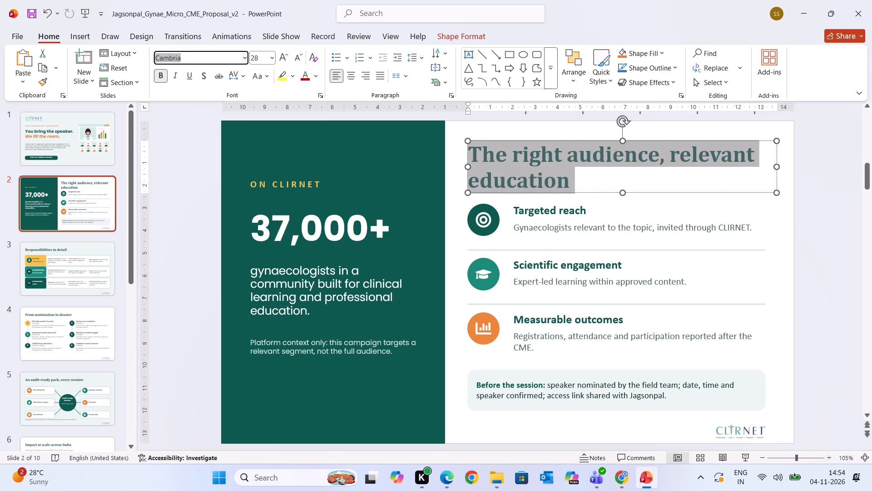
text(pop)
key(Return)
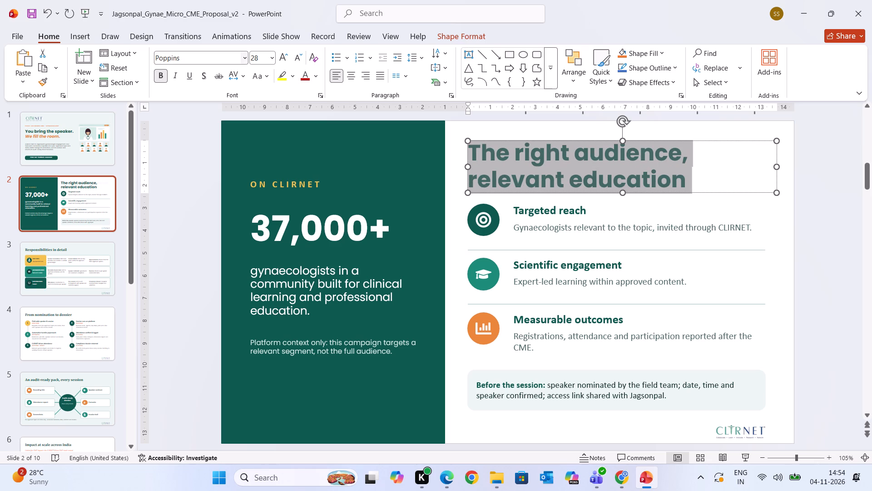
click(297, 60)
click(297, 60)
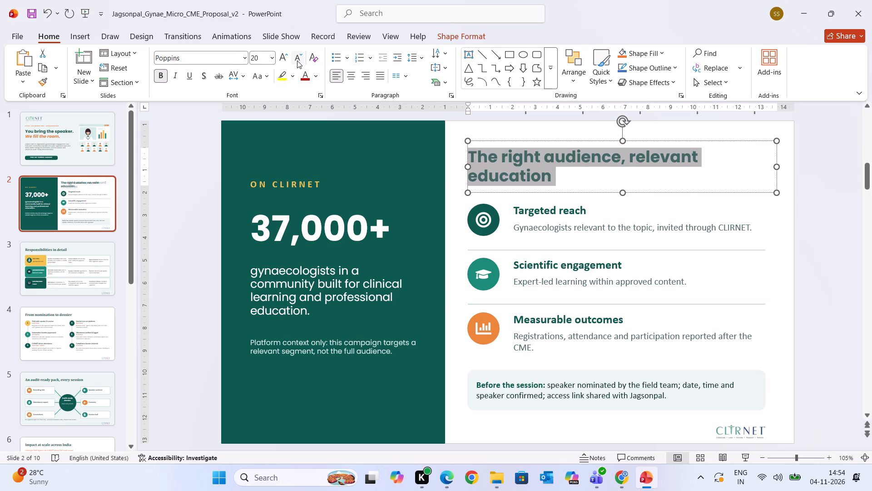
Enlarge slide 2's title "The right audience, relevant education" to 28 pt and widen its text box to nearly the slide's edge.
click(277, 61)
click(278, 61)
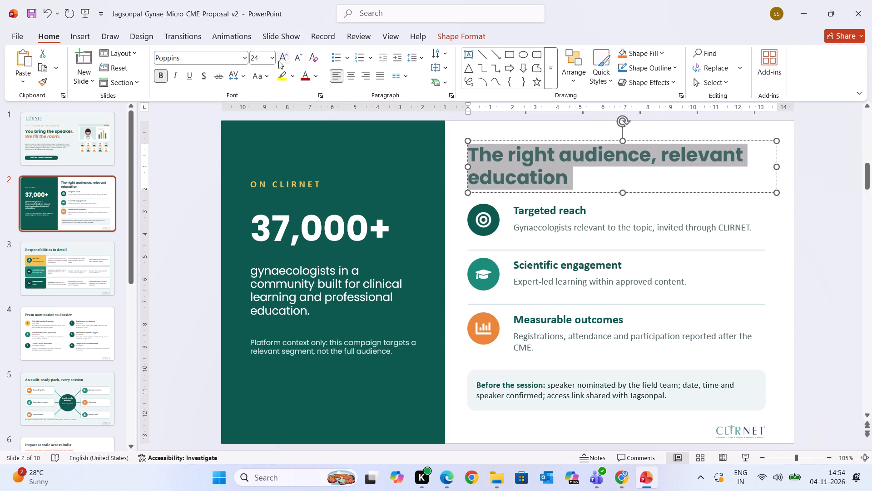
drag(778, 165, 790, 163)
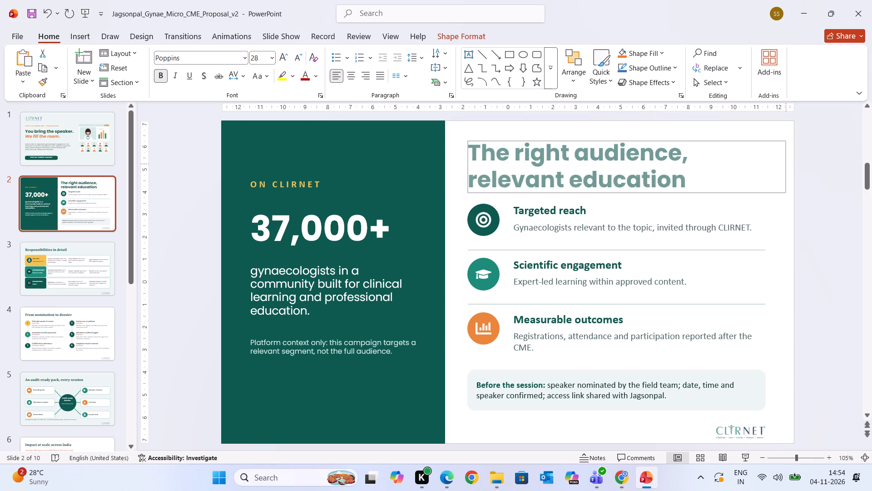
drag(790, 163, 786, 163)
drag(786, 163, 792, 162)
click(819, 177)
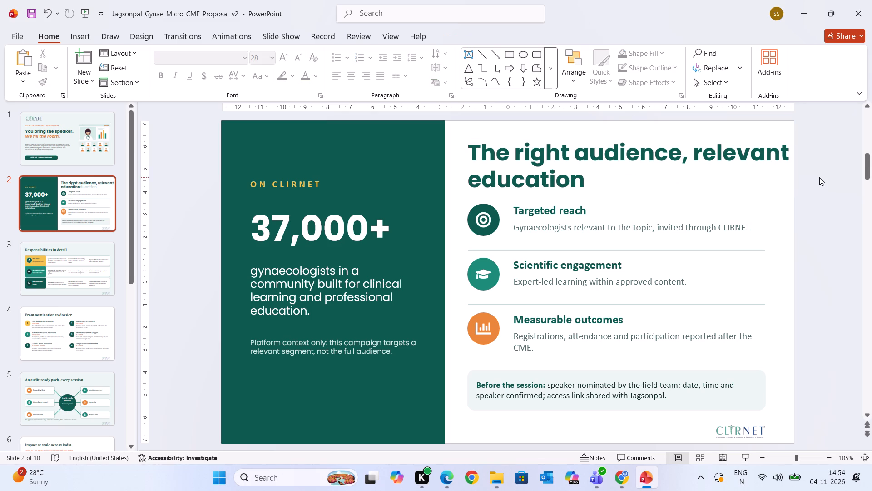
Set the font size of slide 2's title "The right audience, relevant education" to 26 pt.
drag(595, 182, 394, 126)
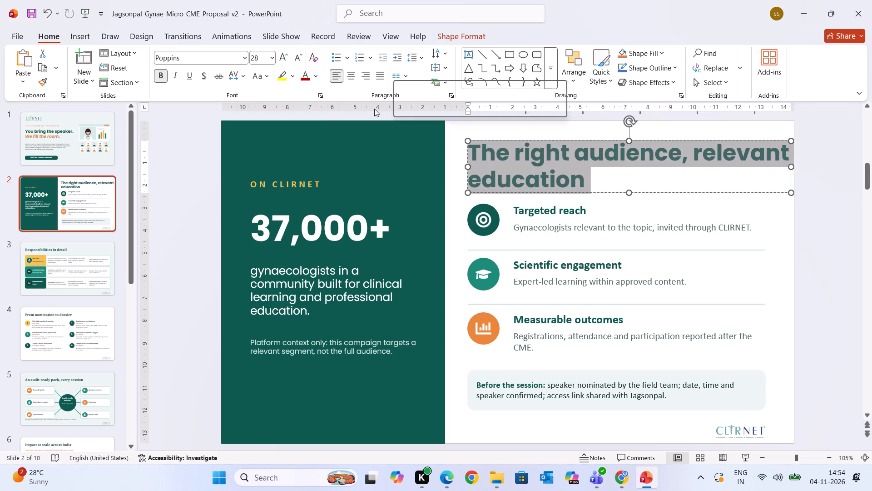
click(268, 58)
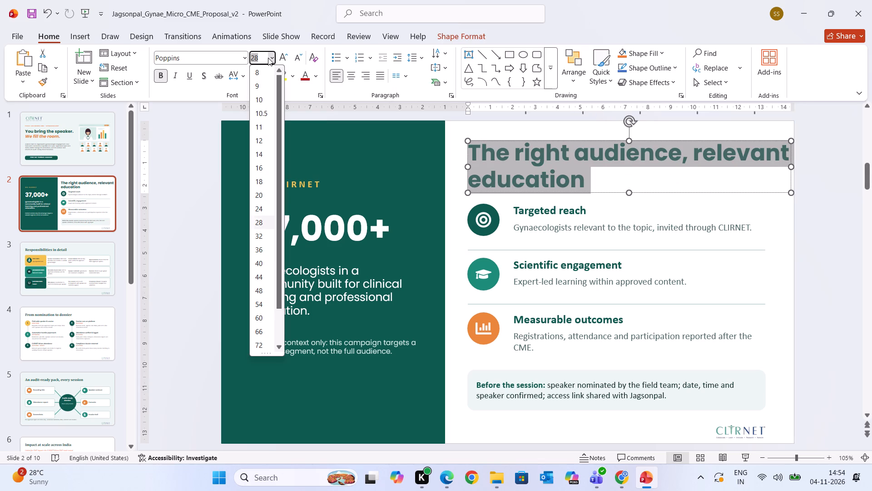
key(2)
key(6)
key(Return)
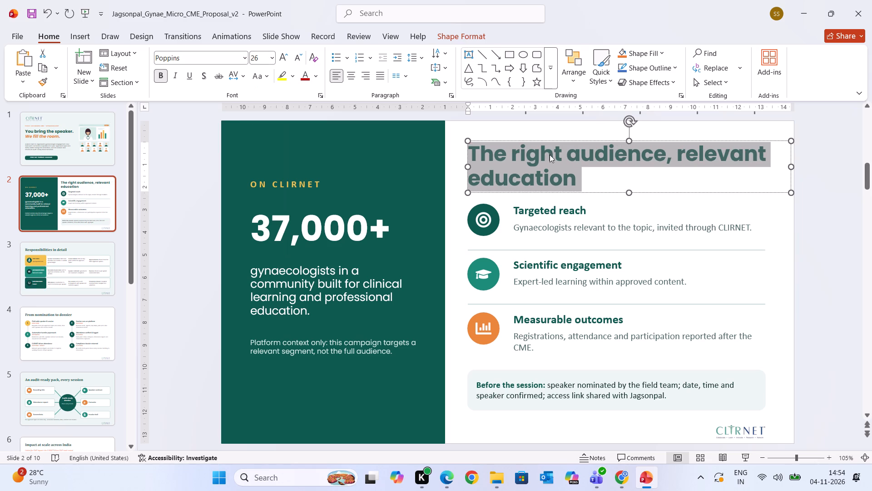
click(787, 276)
Set slide 2's "Targeted reach" heading in Poppins at 14 pt.
click(552, 210)
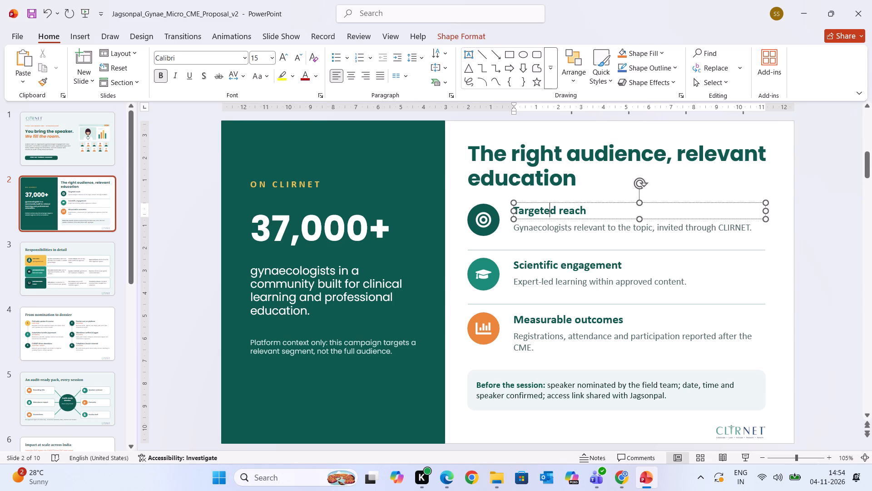
click(586, 208)
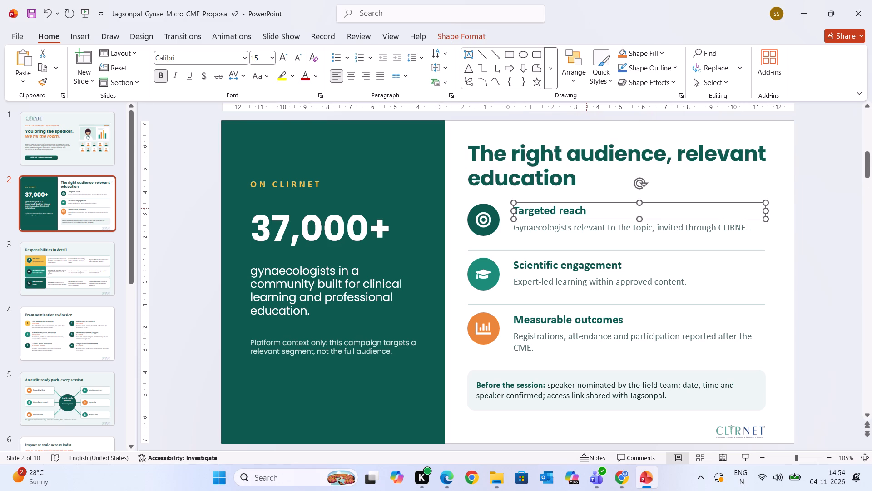
drag(585, 211, 497, 204)
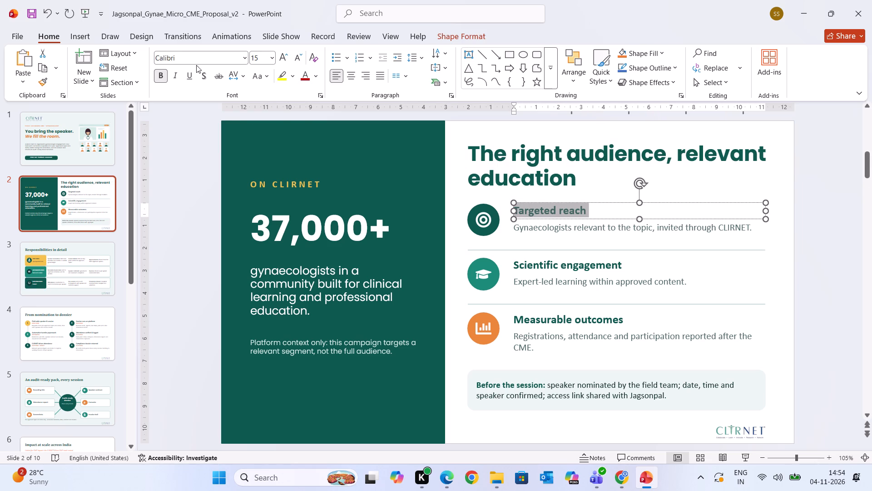
click(194, 59)
text(pop)
key(Return)
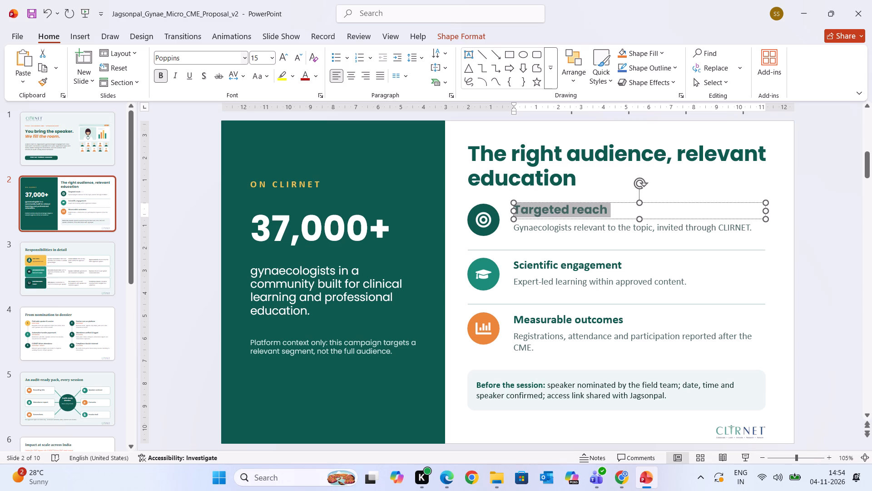
click(298, 60)
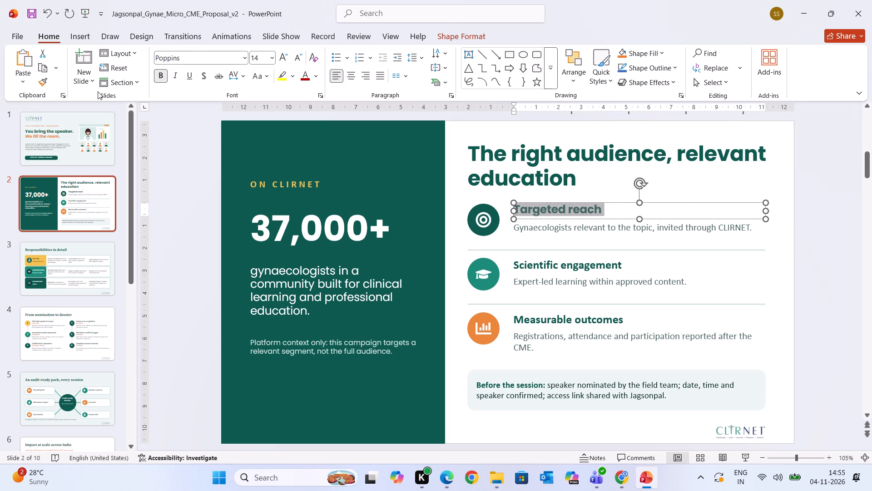
Copy the "Targeted reach" heading's formatting onto the "Scientific engagement" and "Measurable outcomes" headings.
click(44, 82)
drag(520, 260, 643, 254)
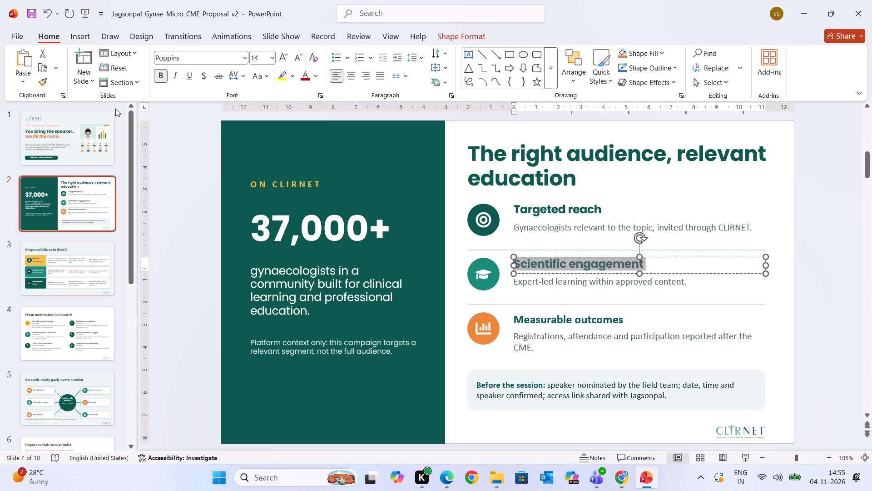
click(46, 83)
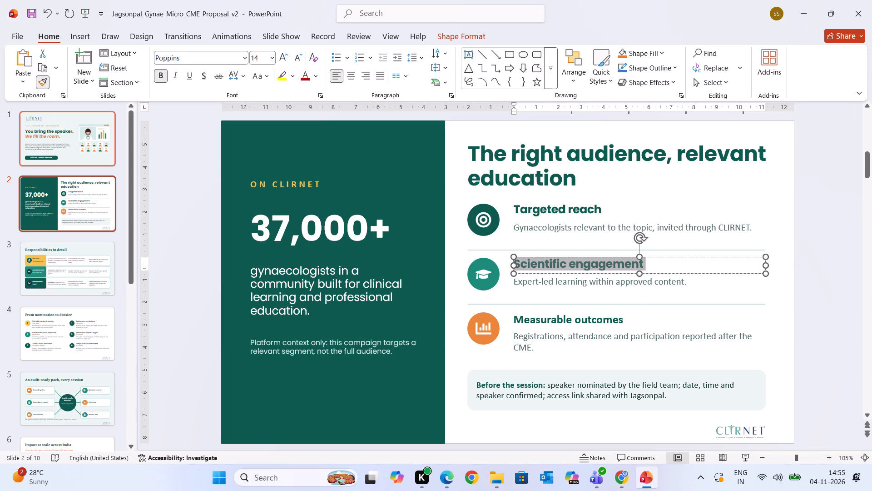
drag(519, 318, 631, 319)
click(865, 297)
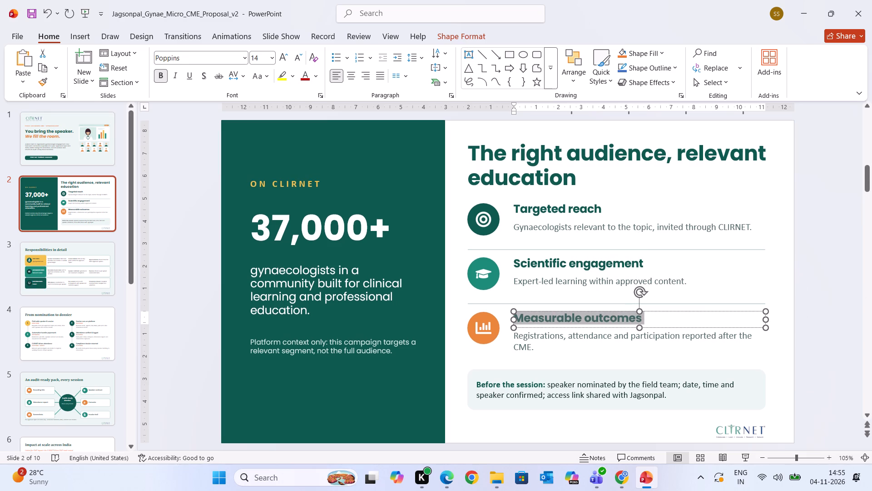
Reduce the "Targeted reach", "Scientific engagement" and "Measurable outcomes" headings on slide 2 to 12 pt.
click(595, 212)
click(602, 209)
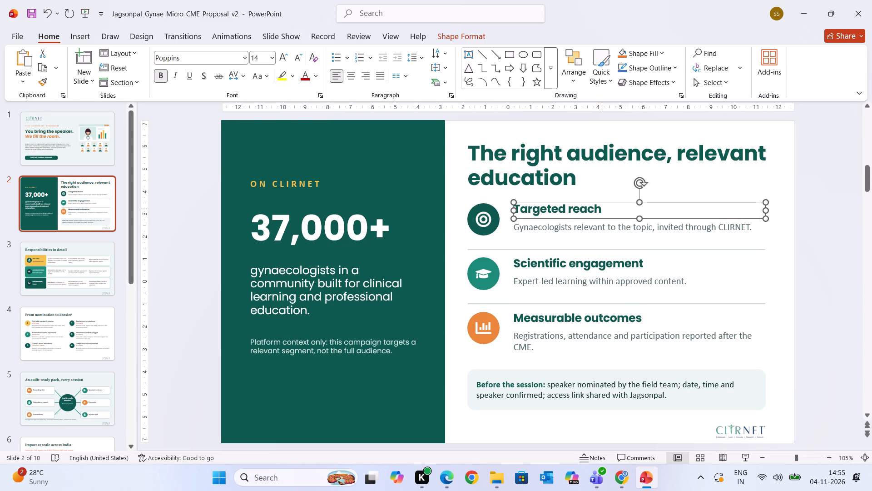
drag(599, 209, 441, 210)
click(297, 55)
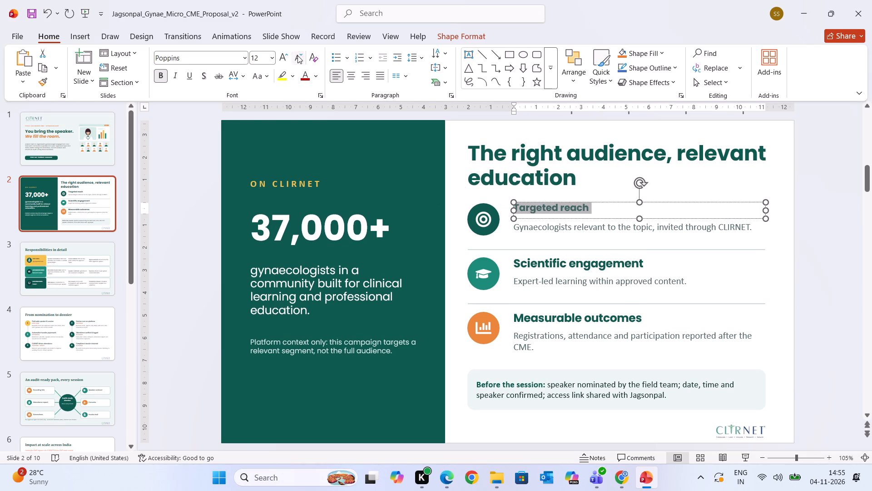
click(584, 265)
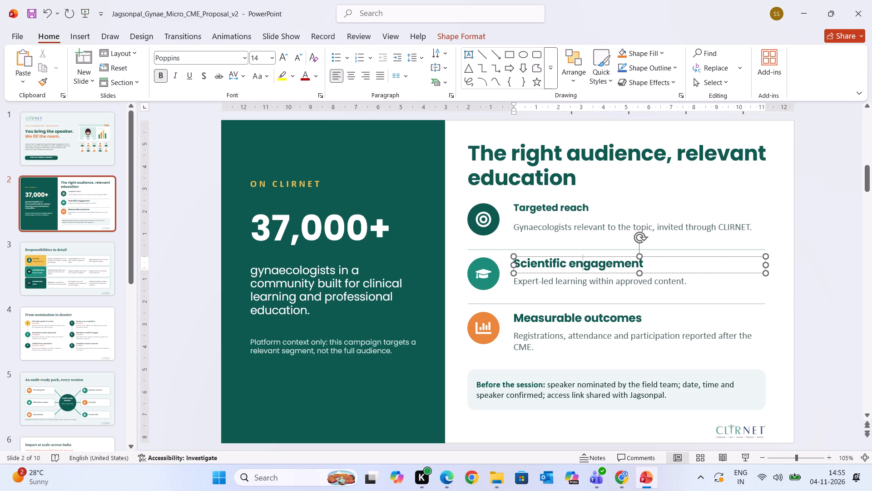
click(644, 266)
drag(643, 264, 431, 253)
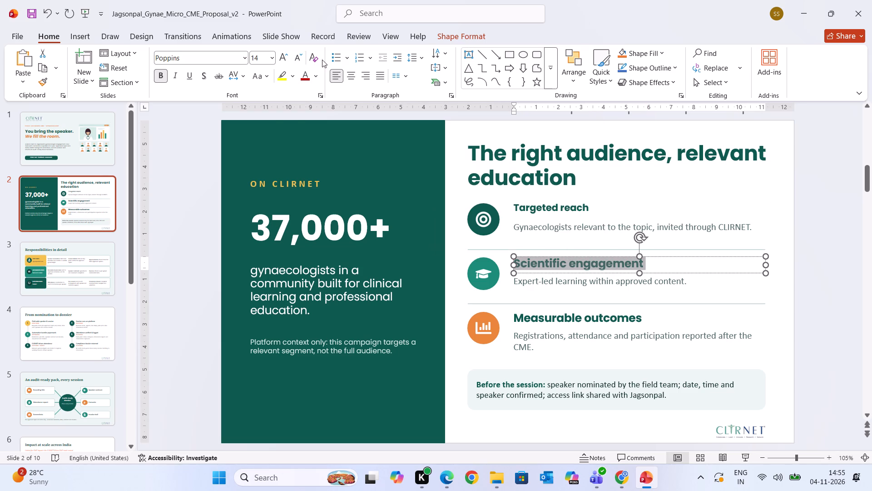
click(296, 54)
click(559, 327)
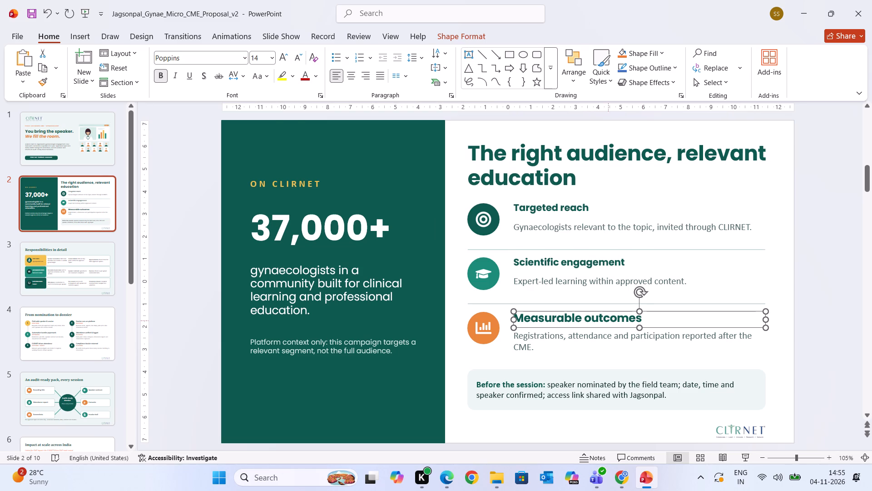
drag(641, 318, 439, 306)
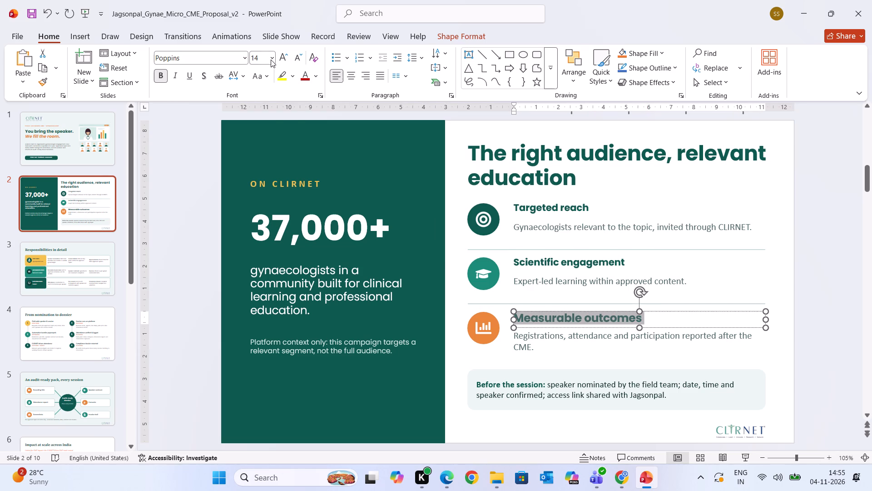
click(298, 57)
click(783, 323)
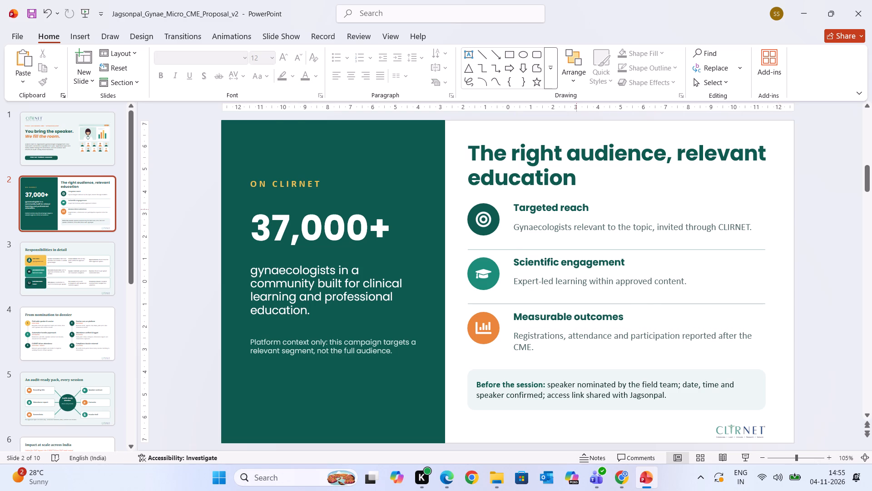
Set the description under "Targeted reach" on slide 2 in Poppins at 11 pt.
click(563, 225)
drag(750, 225, 459, 203)
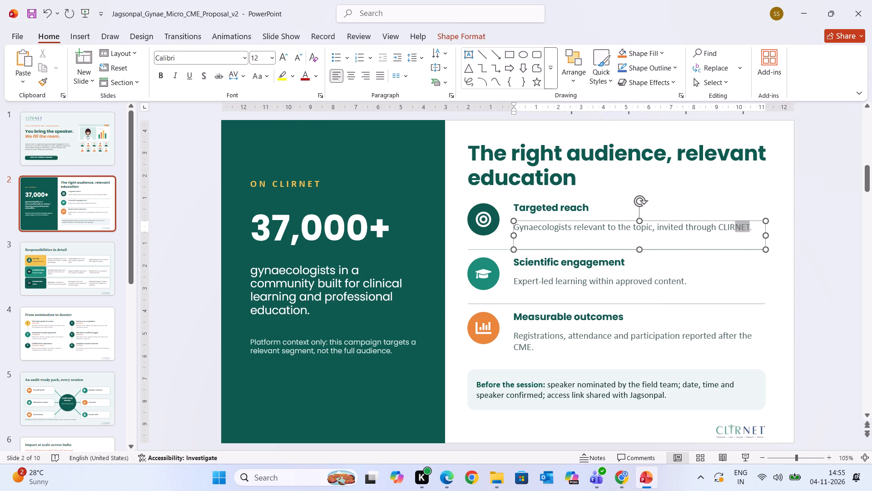
drag(459, 203, 419, 203)
click(197, 55)
text(pop)
key(Return)
click(302, 62)
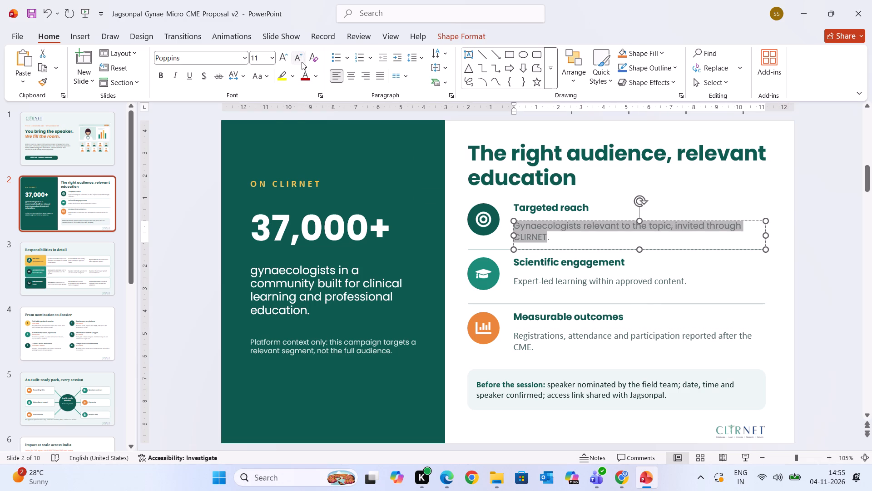
Copy the "Targeted reach" description's formatting onto the descriptions under "Scientific engagement" and "Measurable outcomes".
click(39, 80)
drag(522, 278, 585, 278)
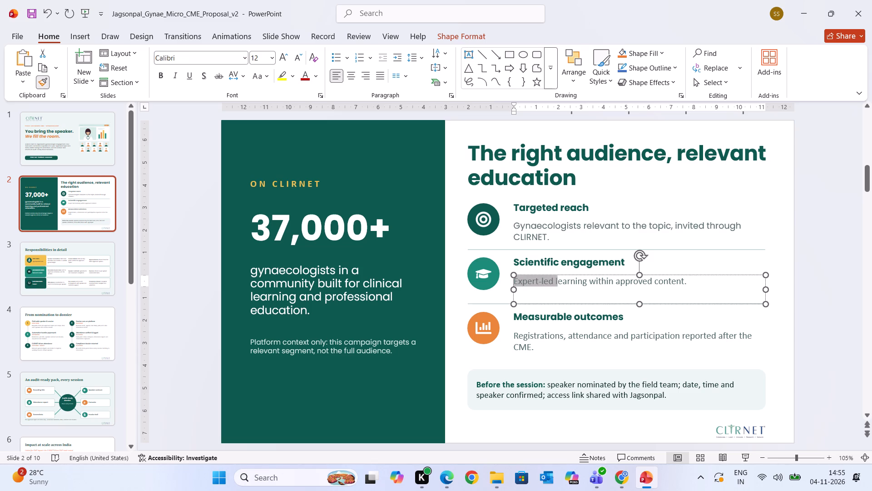
drag(585, 278, 695, 284)
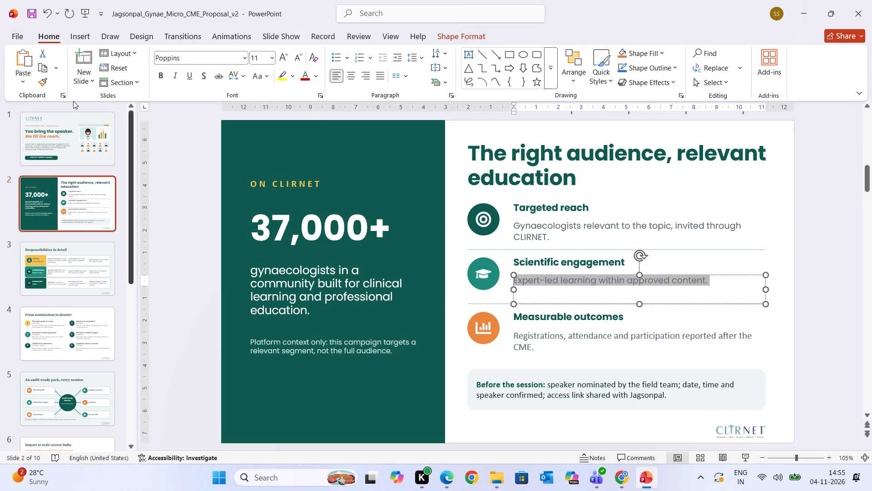
click(41, 82)
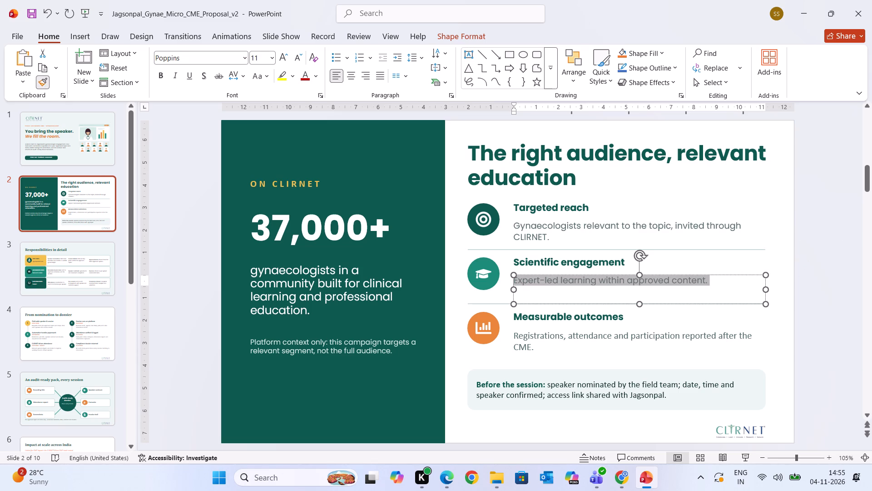
drag(520, 336, 543, 350)
click(824, 365)
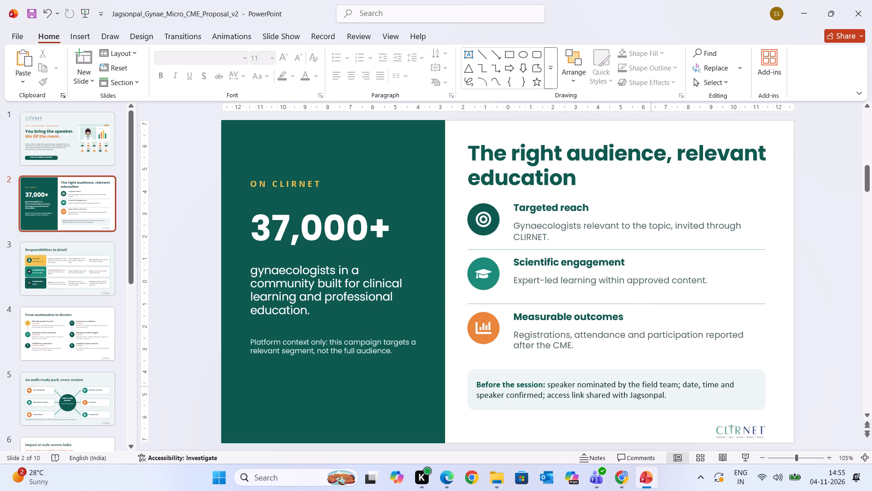
Set the "Before the session" note at the bottom of slide 2 in Poppins at 10 pt.
click(666, 393)
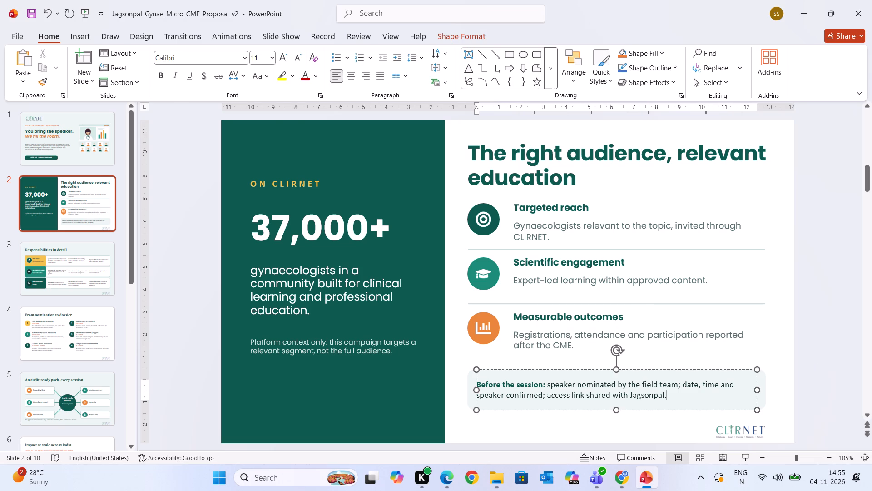
drag(668, 396, 455, 384)
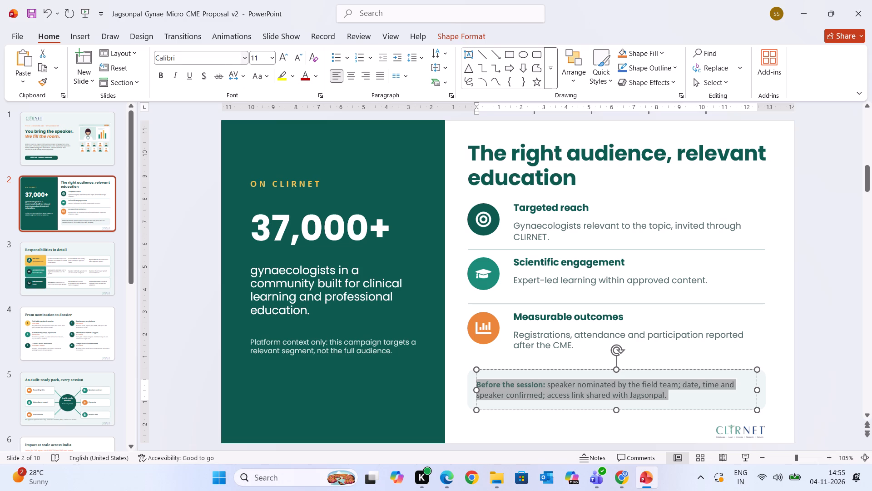
click(213, 56)
text(pop)
key(Return)
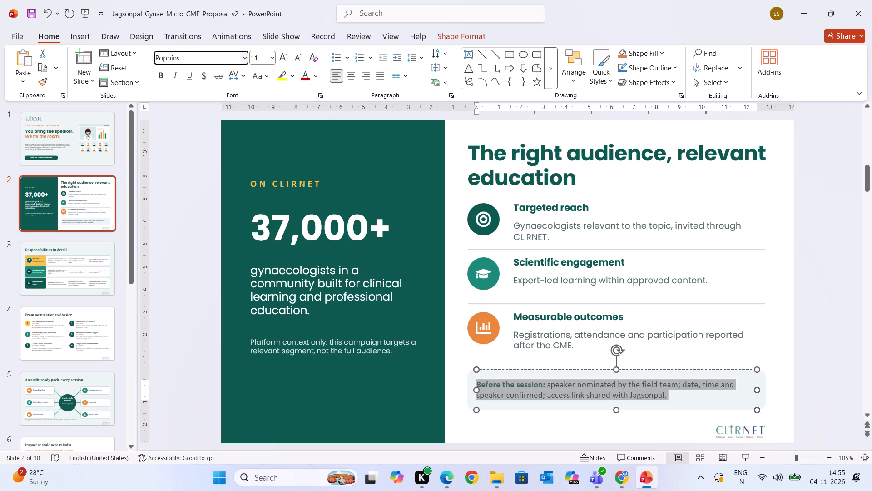
click(300, 61)
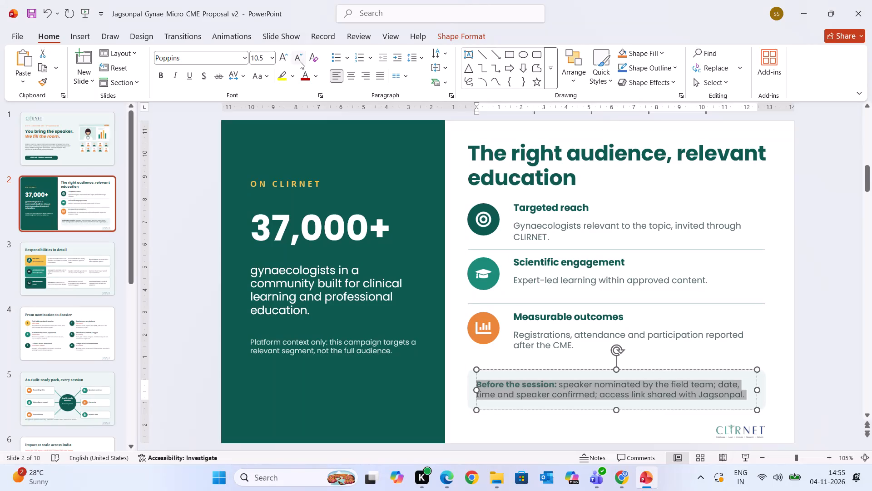
click(300, 61)
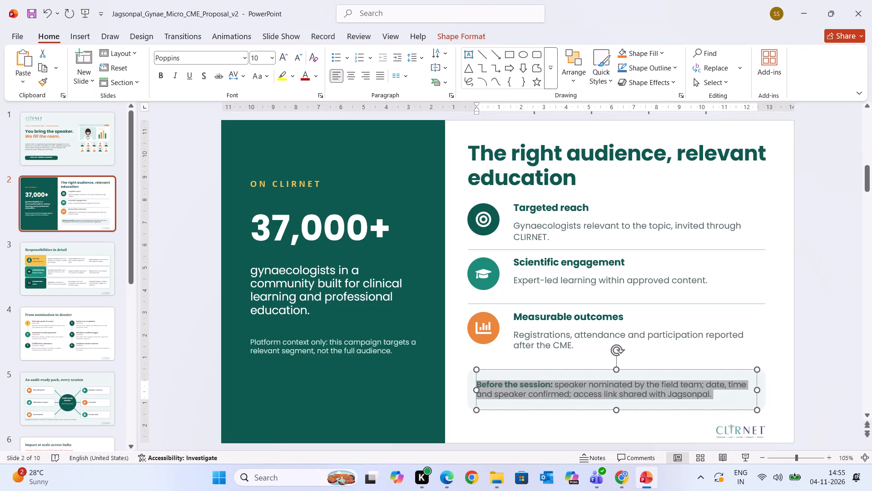
click(803, 325)
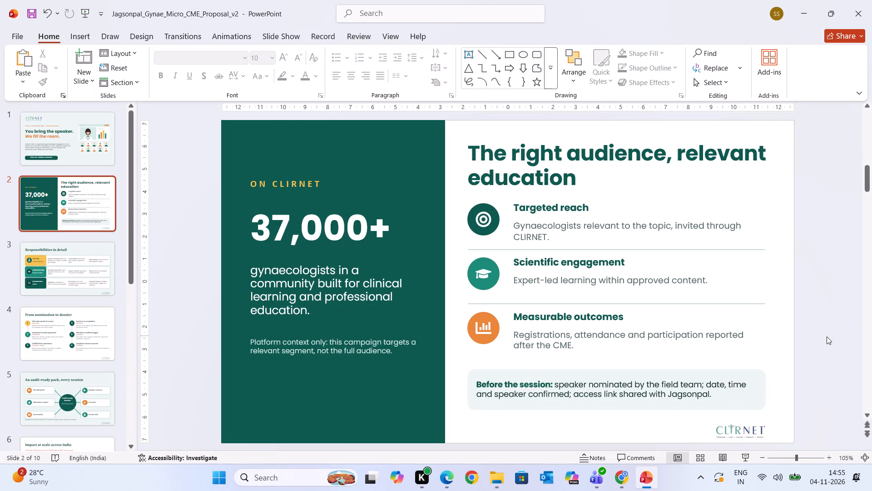
Compare the text styling of slides 2, 3 and 4.
click(830, 339)
key(Down)
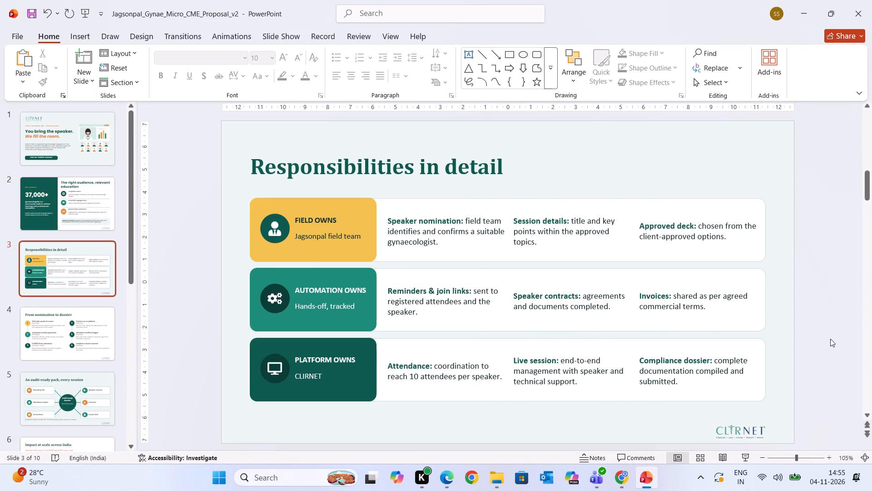
key(Up)
key(Down)
key(Down)
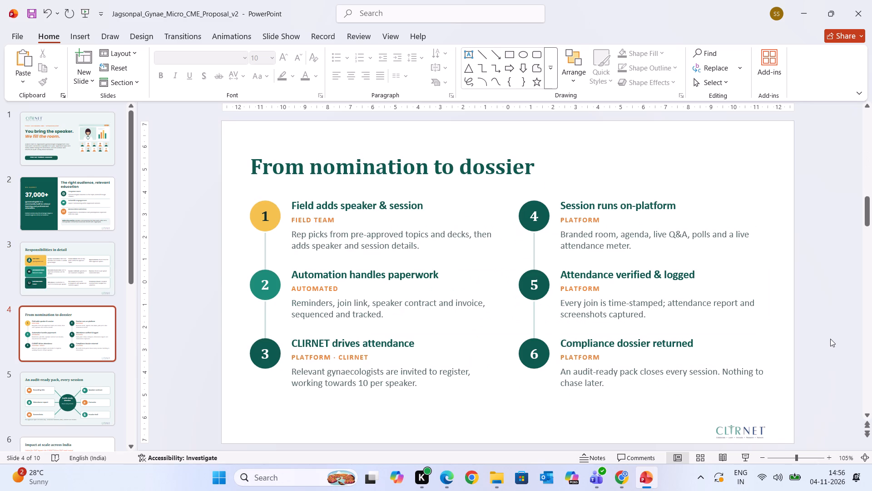
key(Up)
key(Up)
key(Down)
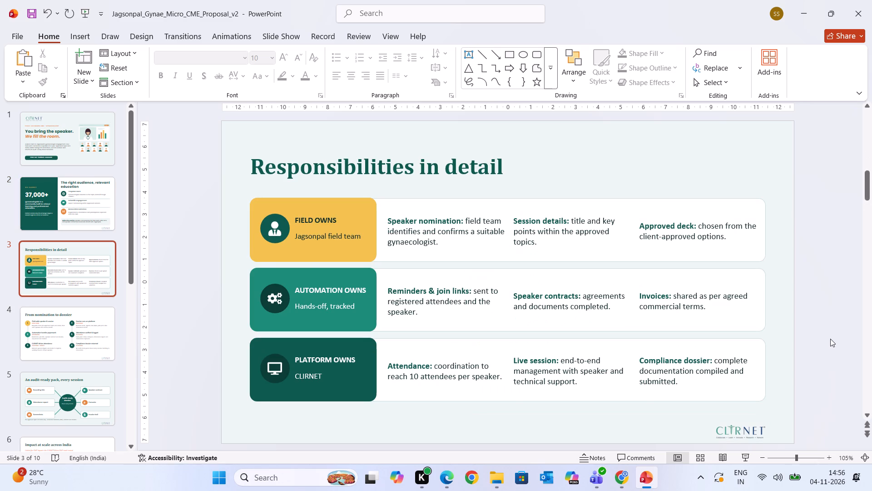
key(Up)
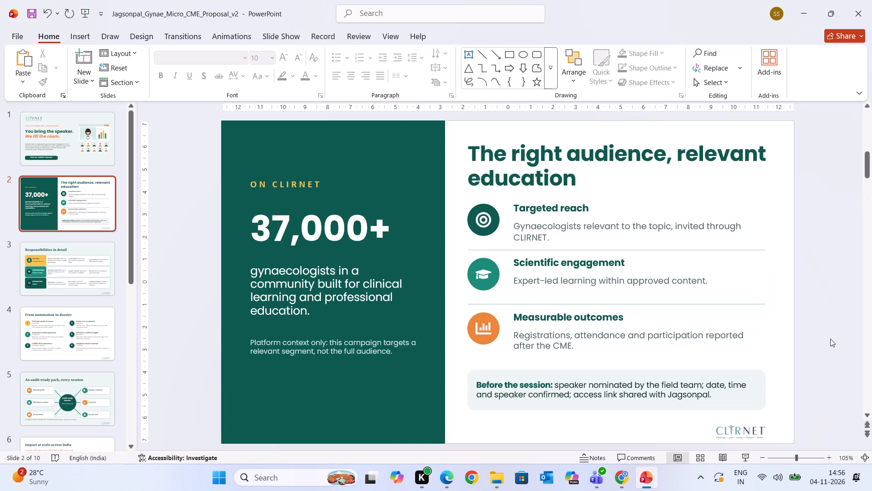
key(Down)
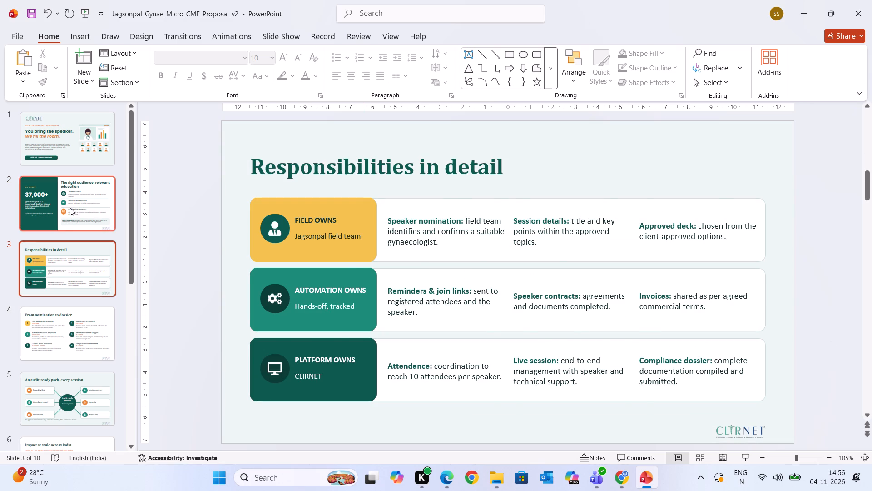
Copy the formatting of slide 2's title onto the "Responsibilities in detail" title on slide 3.
click(53, 204)
click(533, 160)
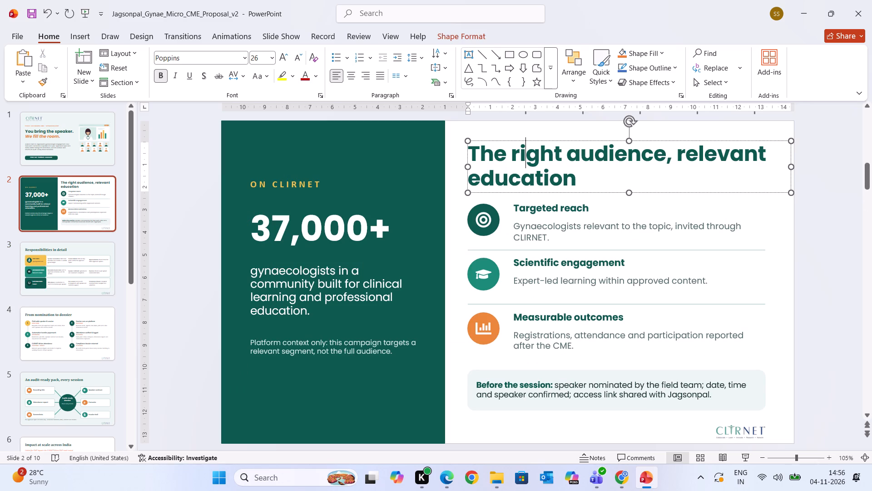
drag(574, 178, 460, 146)
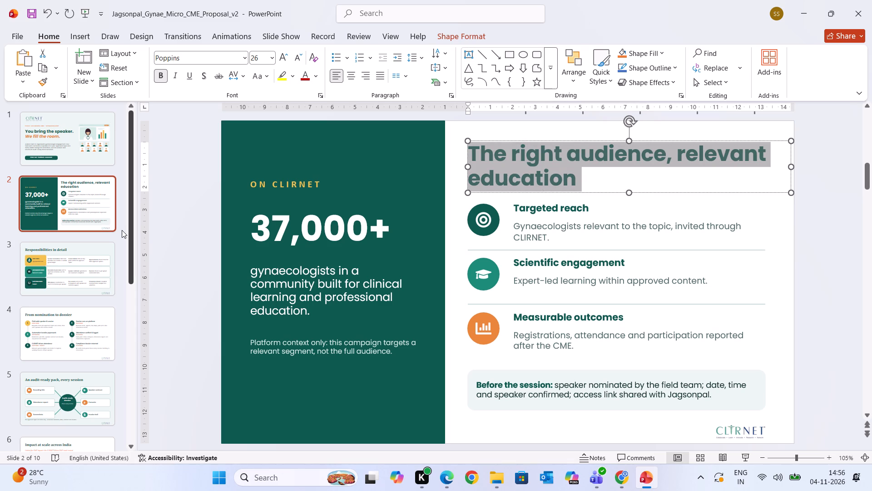
click(41, 86)
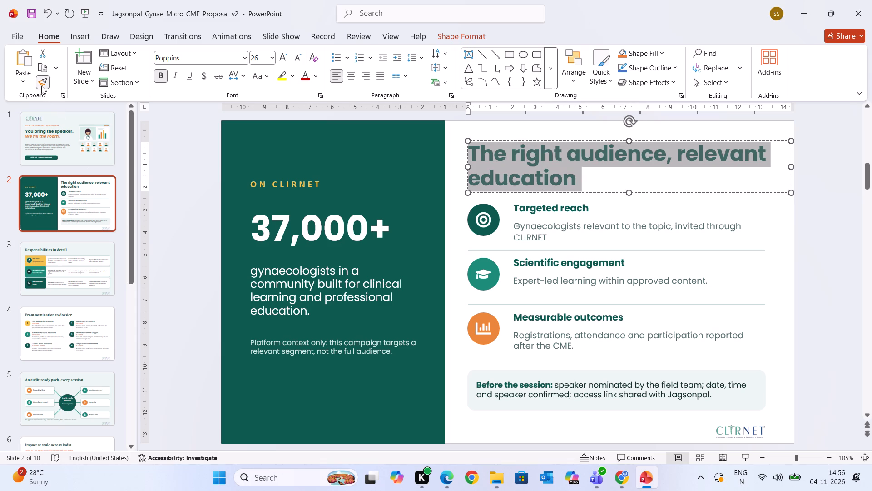
click(79, 266)
drag(258, 162, 532, 166)
click(836, 213)
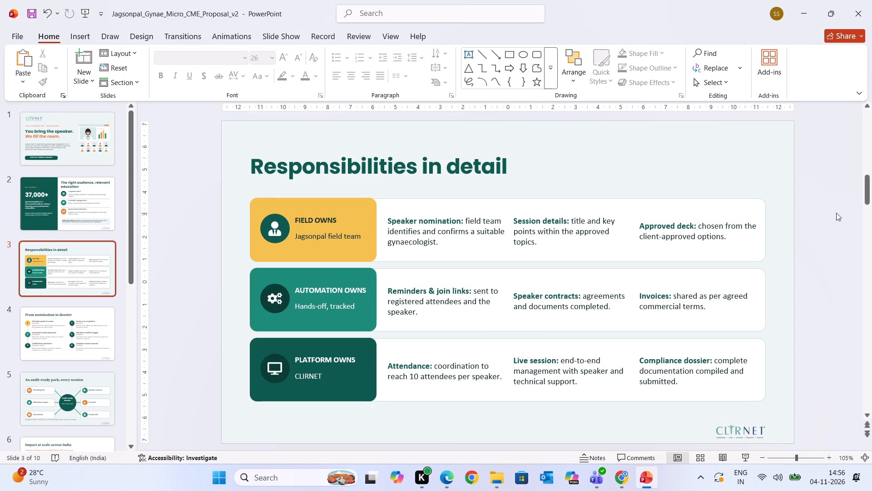
Set the "Speaker nomination" text in the "Field owns" row on slide 3 in Poppins at 9 pt.
click(344, 240)
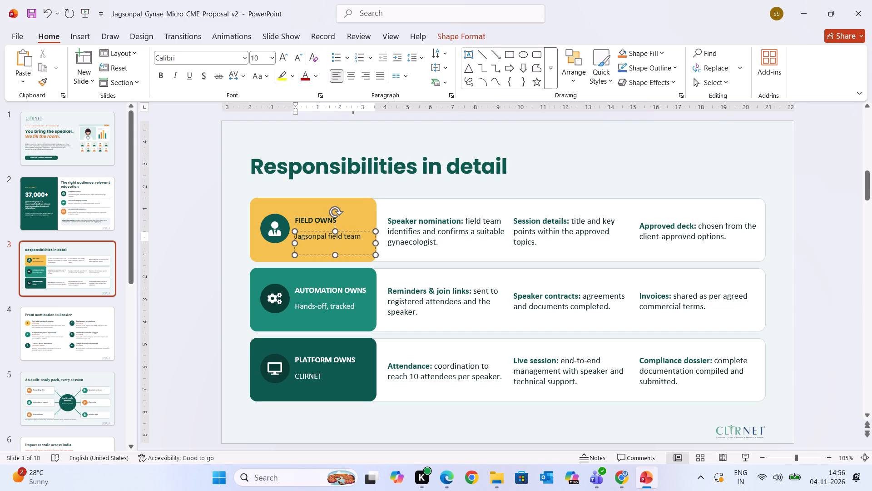
drag(390, 220, 440, 245)
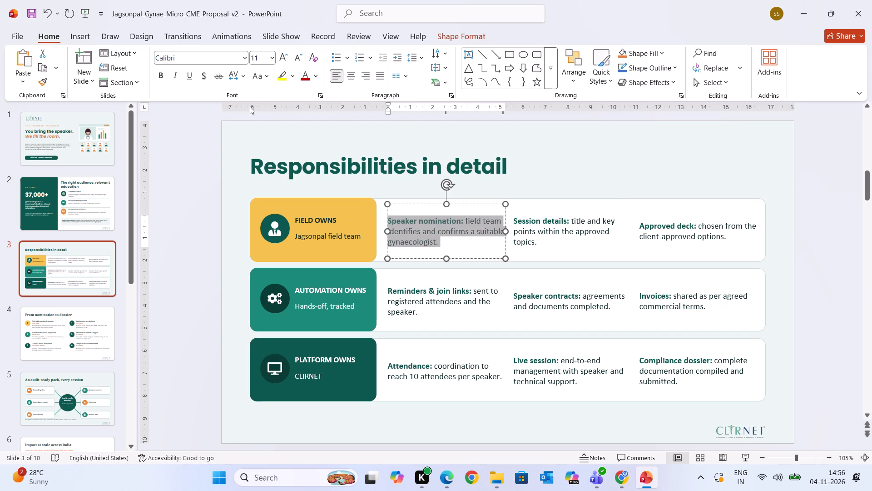
click(217, 58)
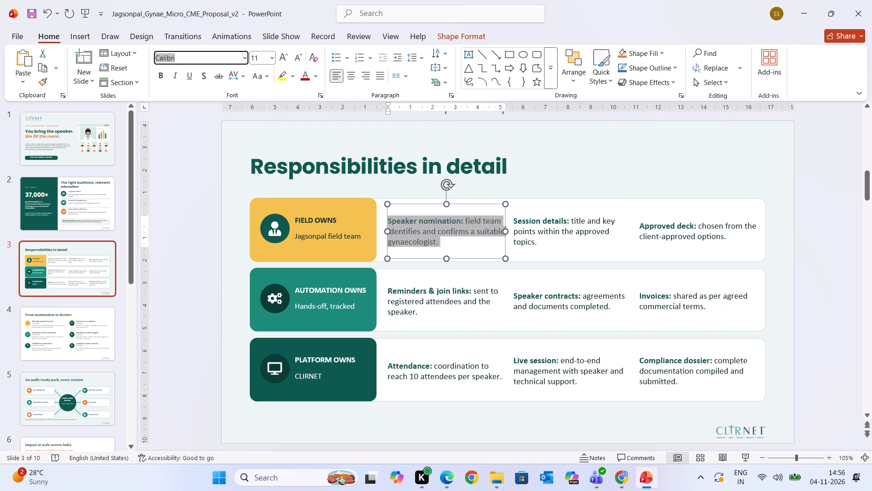
text(pop)
key(Return)
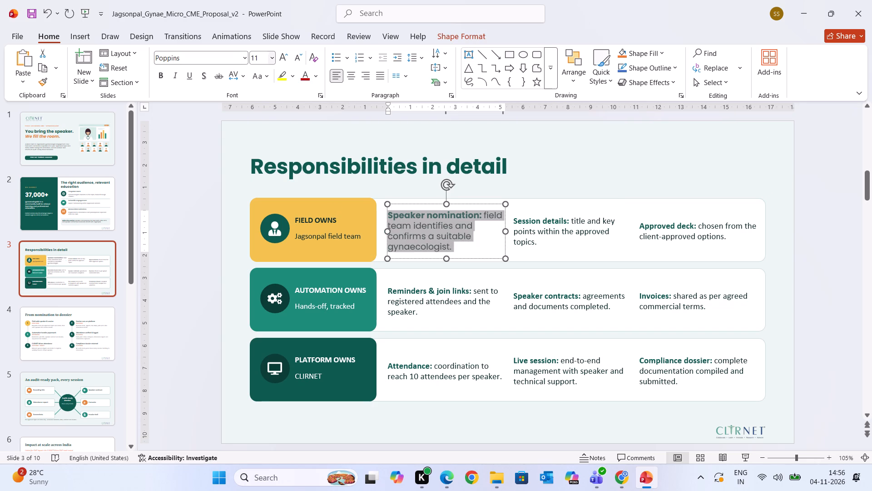
click(297, 58)
click(297, 58)
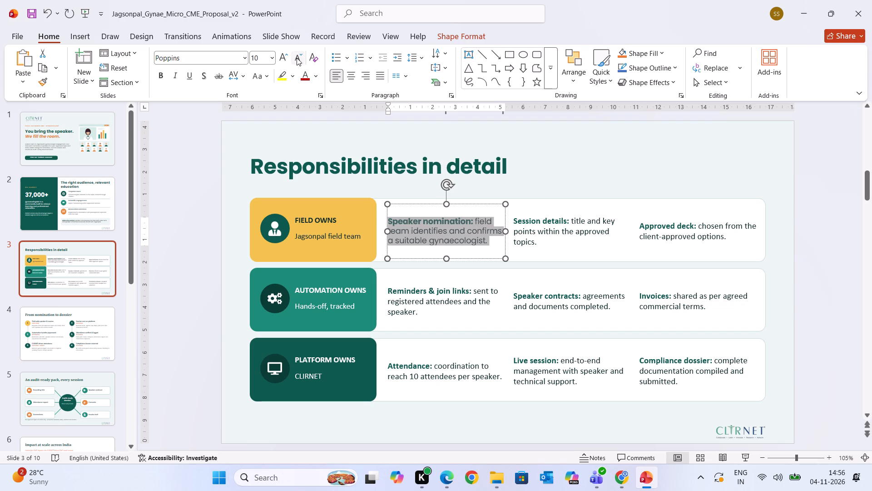
click(297, 58)
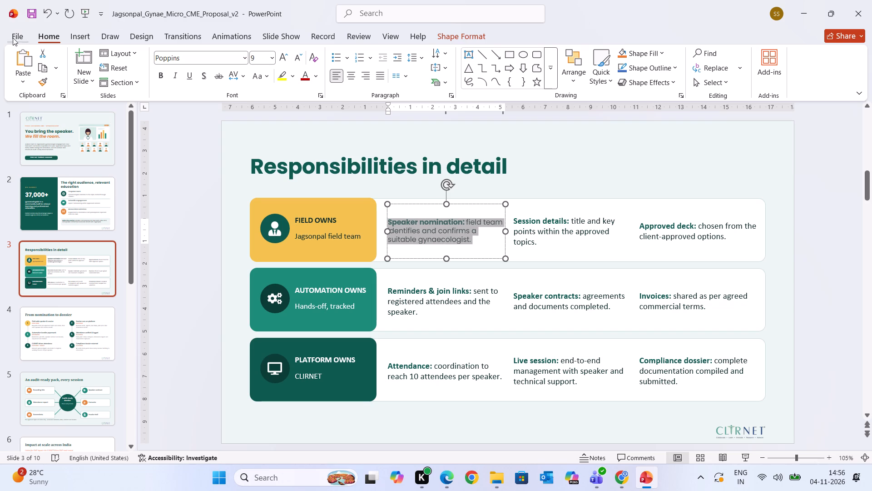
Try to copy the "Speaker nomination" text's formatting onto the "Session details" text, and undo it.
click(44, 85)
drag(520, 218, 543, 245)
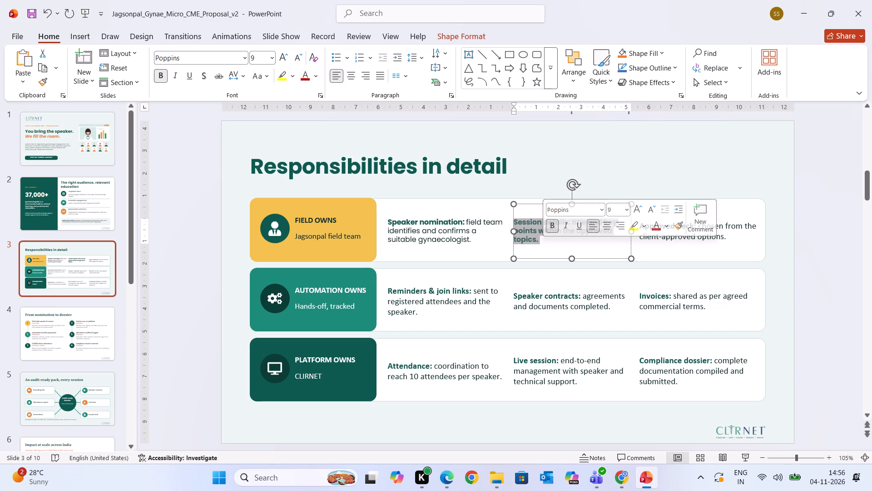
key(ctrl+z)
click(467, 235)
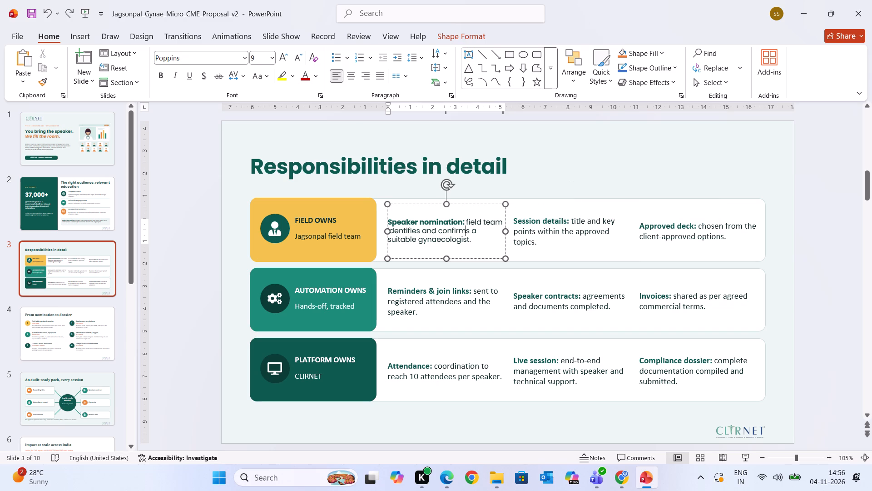
Set the "Session details" text in the "Field owns" row on slide 3 in Poppins at 9 pt.
click(540, 244)
drag(540, 244, 513, 220)
click(217, 58)
text(po)
key(Return)
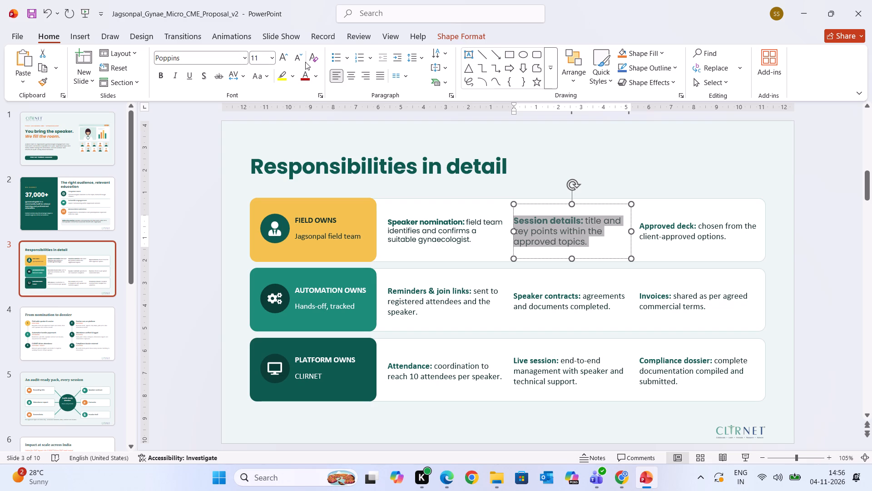
double_click(303, 58)
click(303, 58)
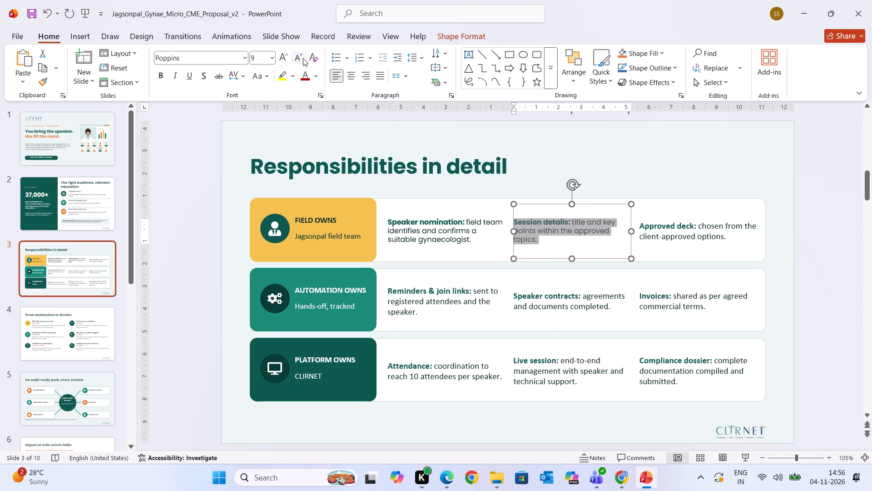
Set the "Reminders & join links" text in the "Automation owns" row on slide 3 in Poppins at 9 pt.
click(437, 301)
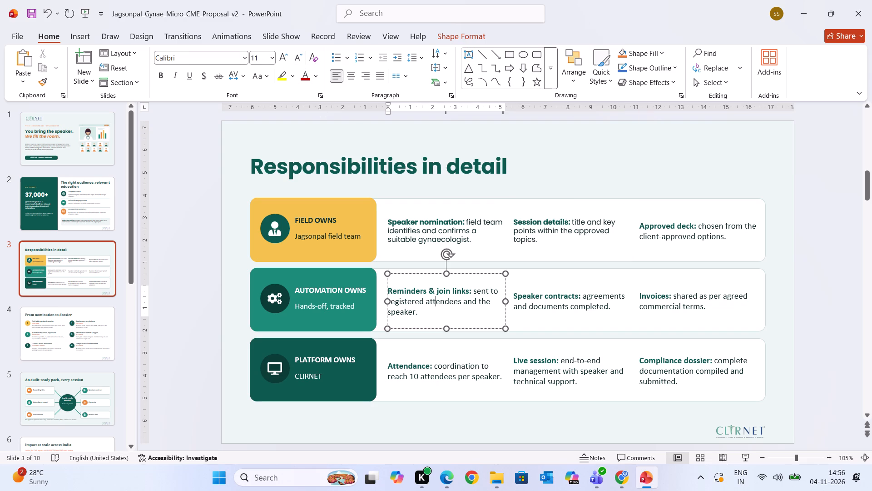
drag(419, 311, 386, 286)
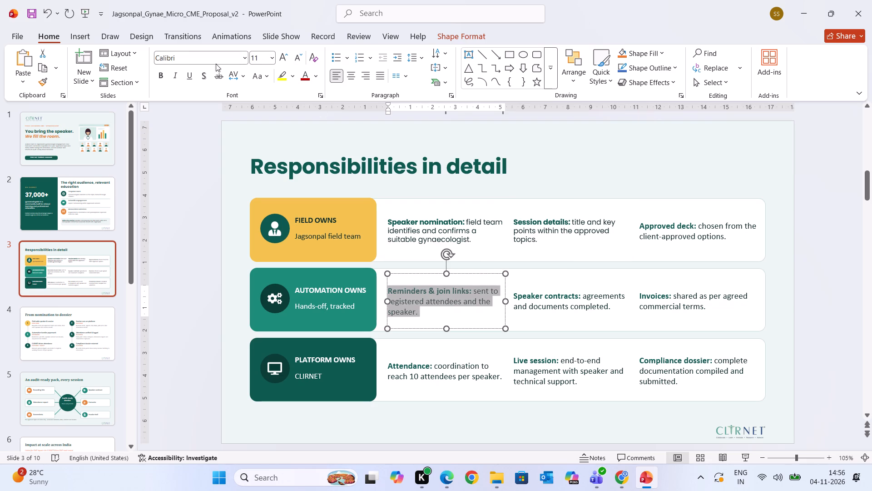
click(213, 57)
text(pop)
key(Return)
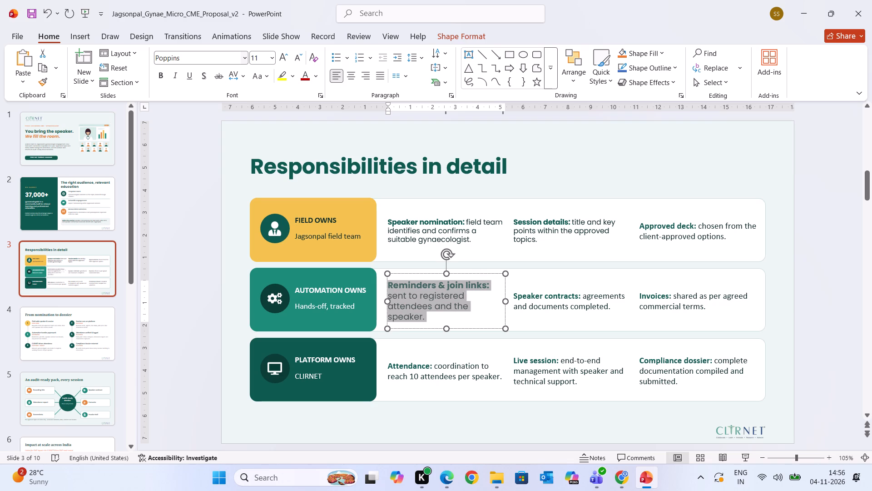
double_click(300, 56)
click(300, 56)
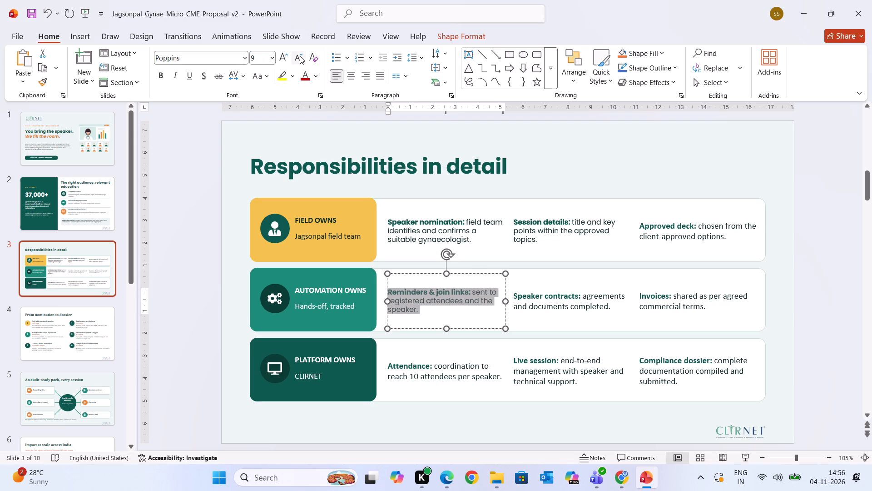
Set the "Speaker contracts" text in the "Automation owns" row on slide 3 in Poppins at 9 pt.
click(556, 298)
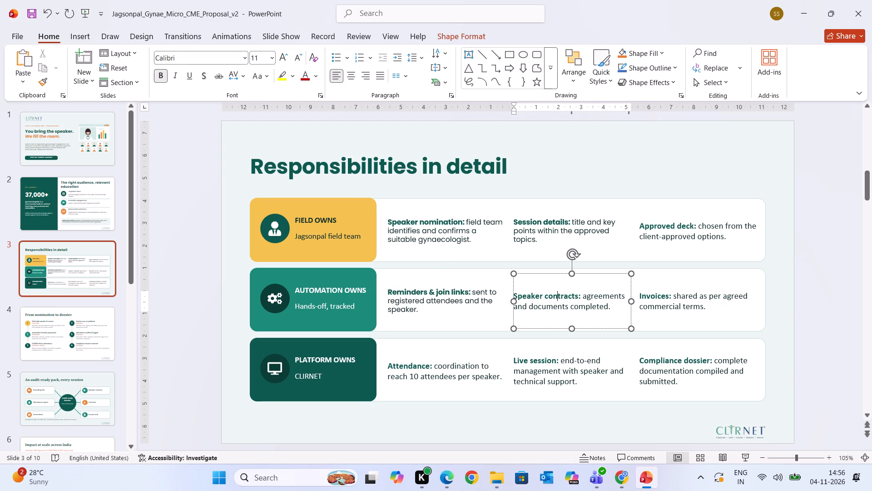
drag(614, 309, 514, 291)
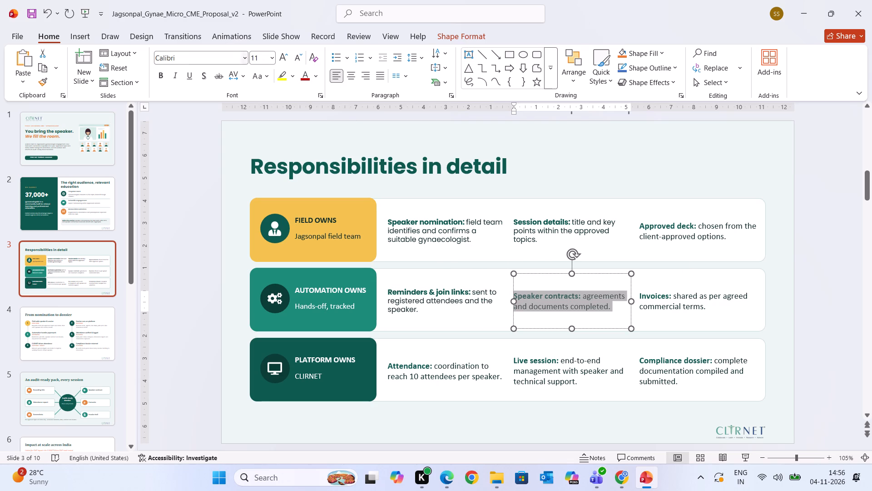
click(221, 61)
text(pop)
key(Return)
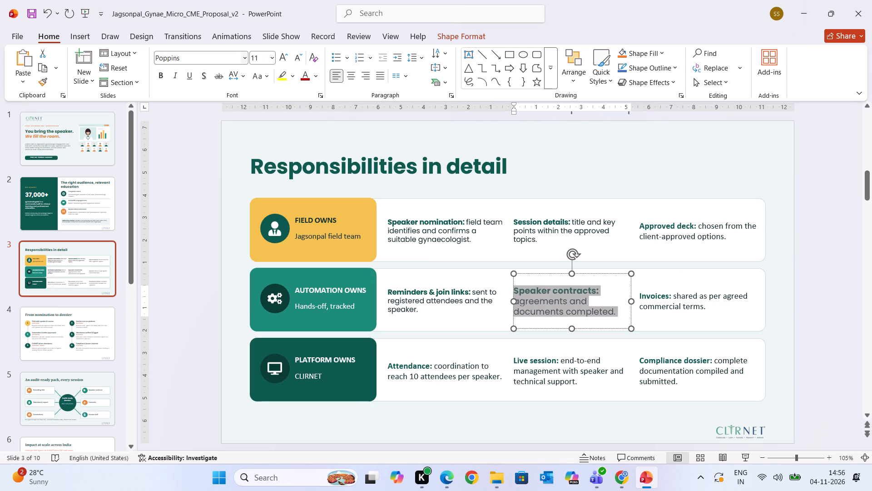
triple_click(296, 60)
click(296, 60)
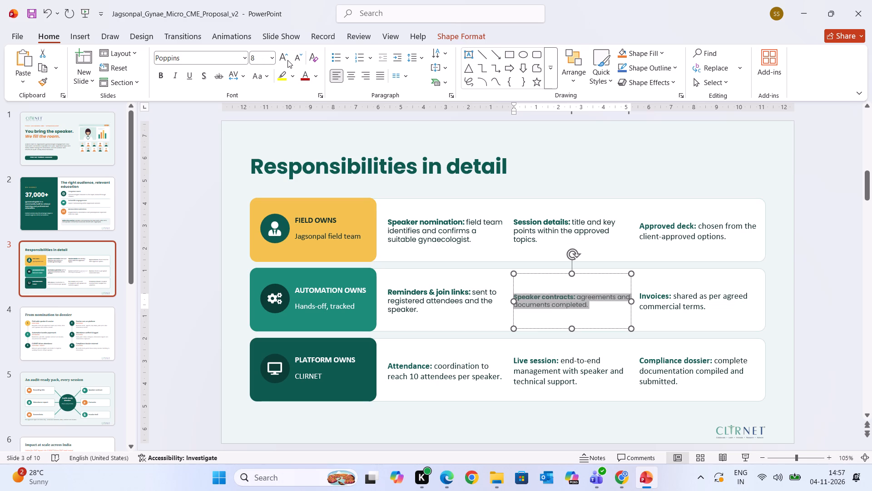
click(284, 60)
Set the "Attendance" text in the "Platform owns" row on slide 3 in Poppins at 9 pt.
click(452, 367)
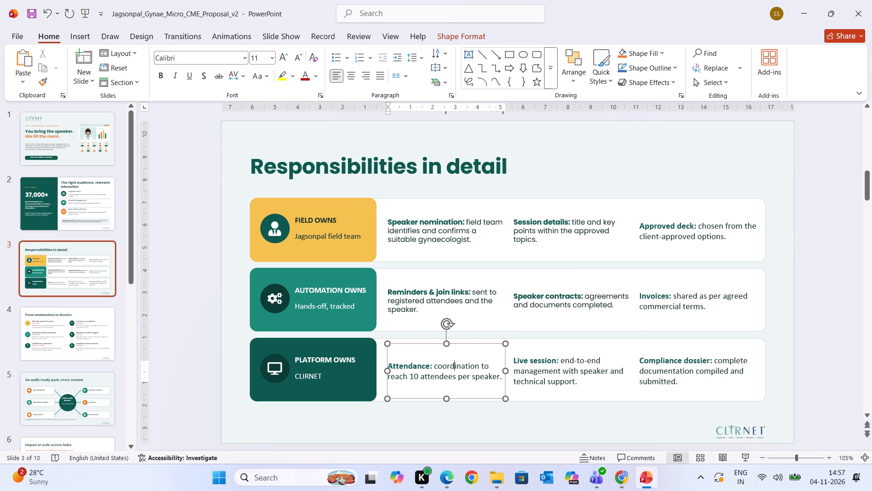
drag(391, 365, 401, 366)
drag(401, 366, 511, 380)
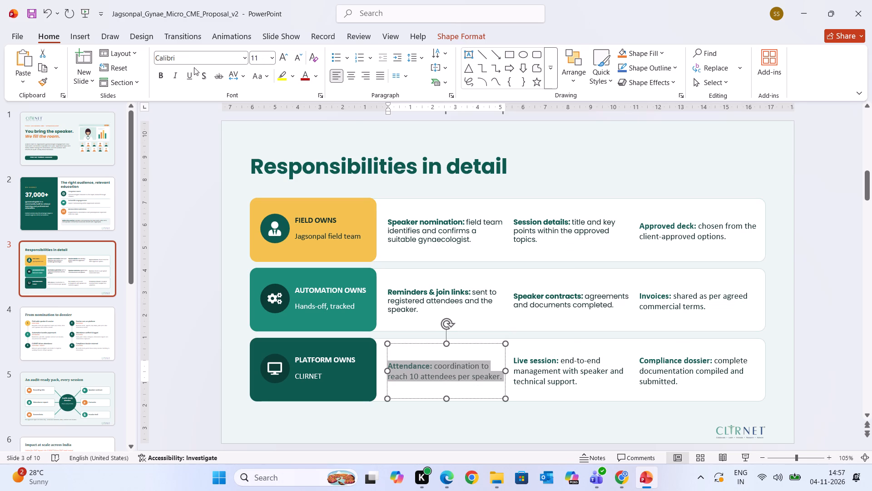
click(187, 61)
text(pop)
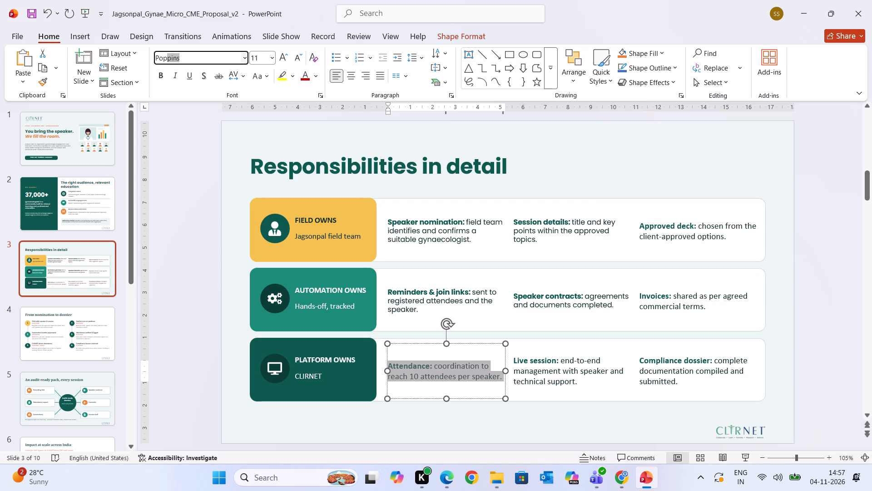
key(Return)
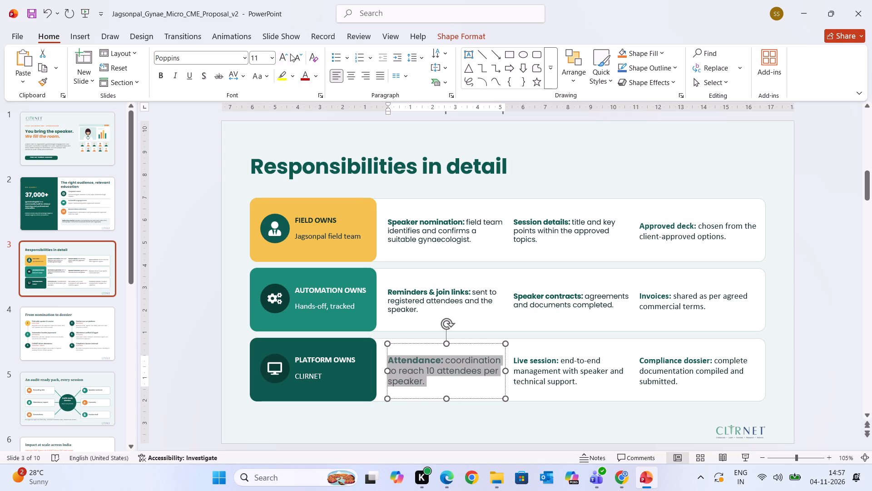
double_click(296, 57)
click(296, 57)
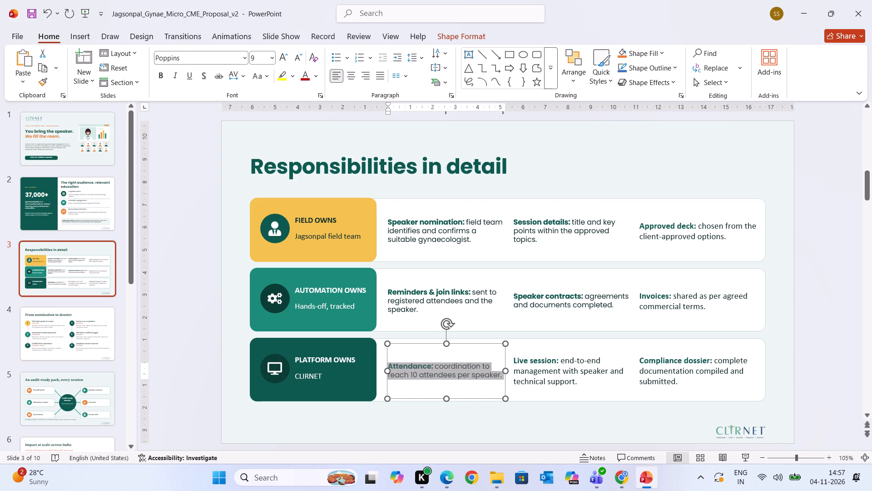
Set the "Live session" text in the "Platform owns" row on slide 3 in Poppins at 9 pt.
click(545, 374)
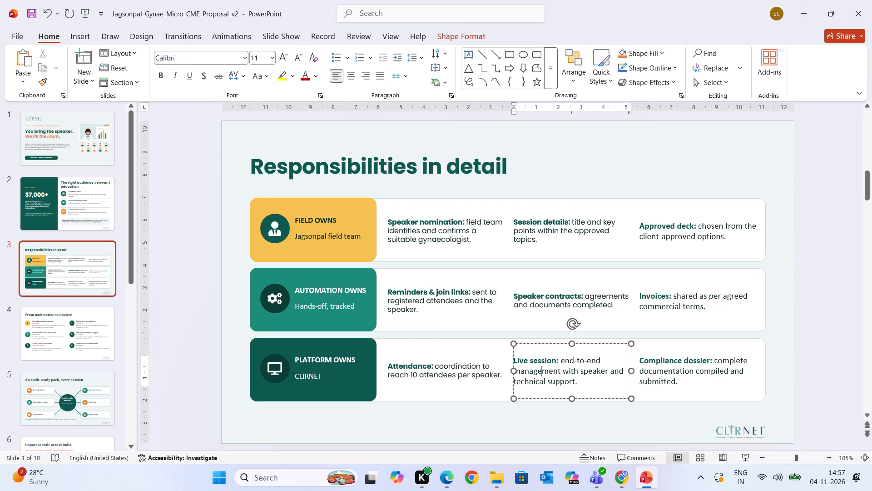
drag(578, 384, 517, 359)
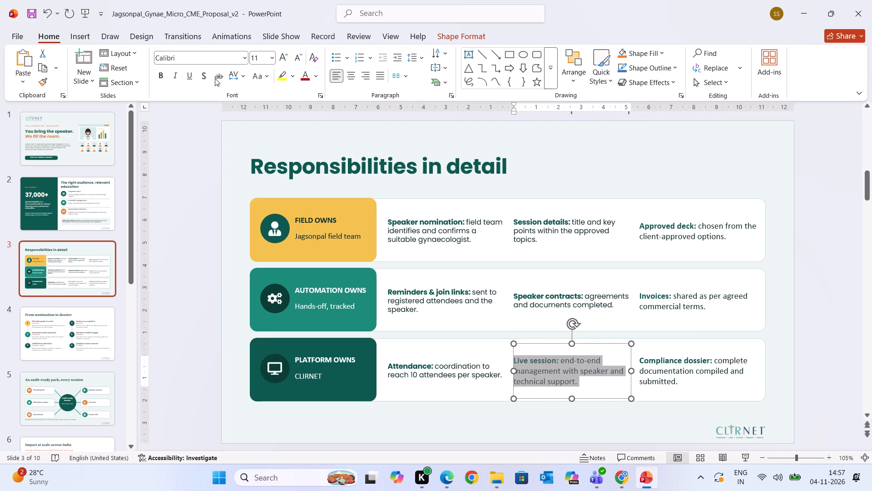
click(199, 54)
text(pop)
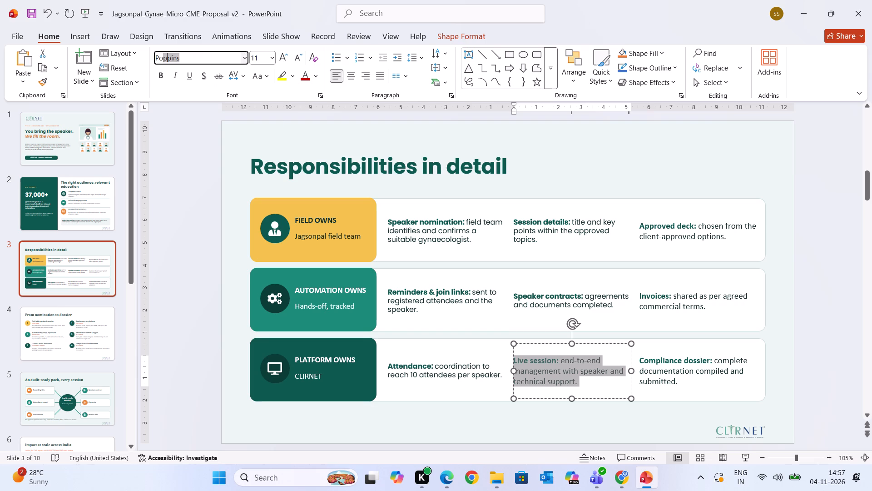
key(Return)
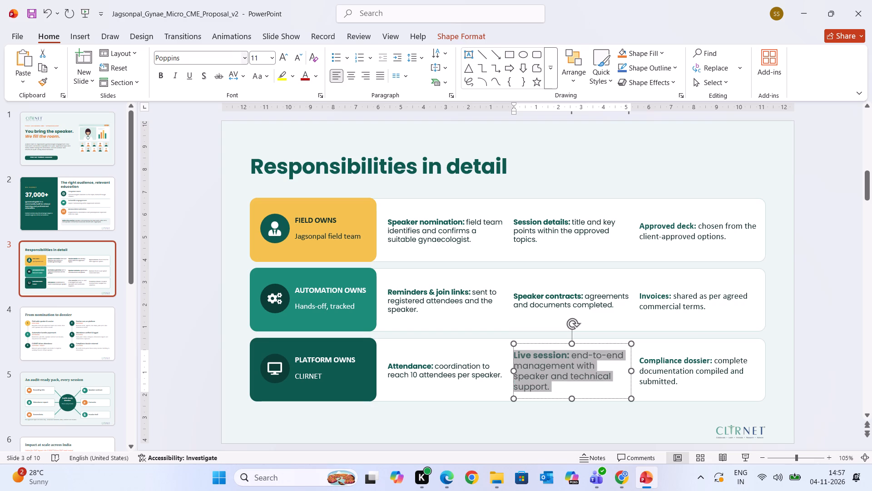
double_click(301, 57)
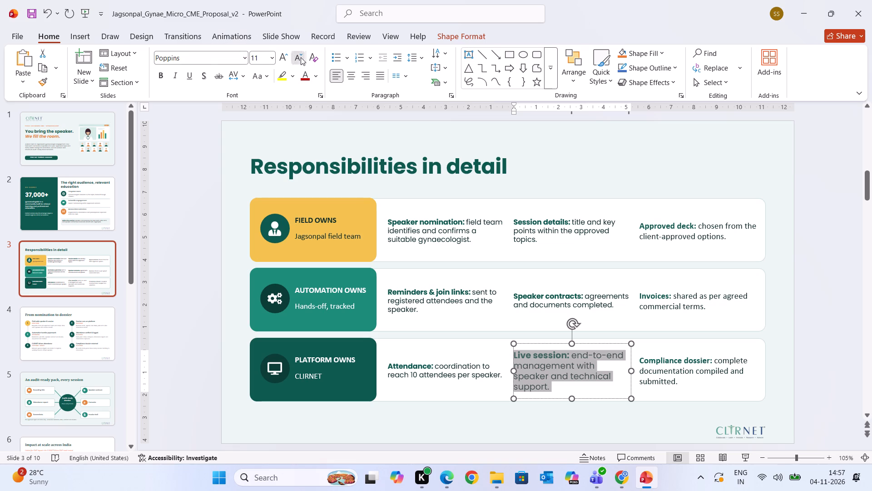
click(301, 57)
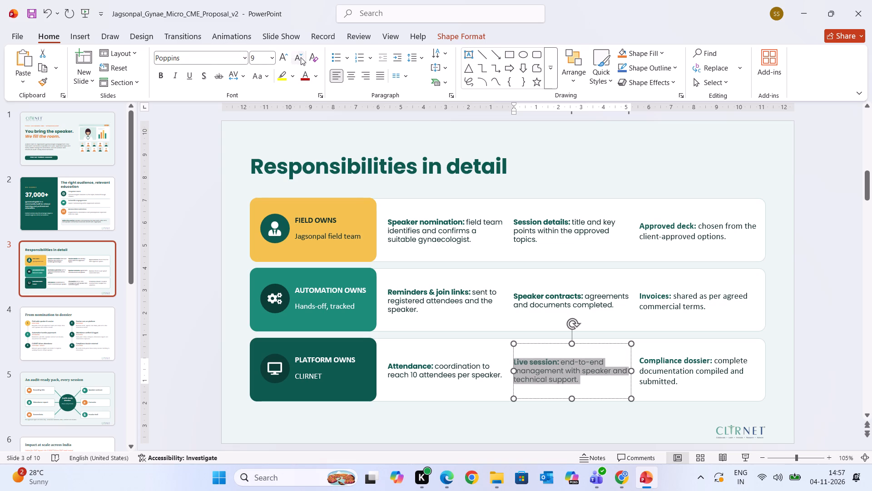
Set the "Approved deck" text in the "Field owns" row on slide 3 in Poppins at 9 pt.
click(713, 244)
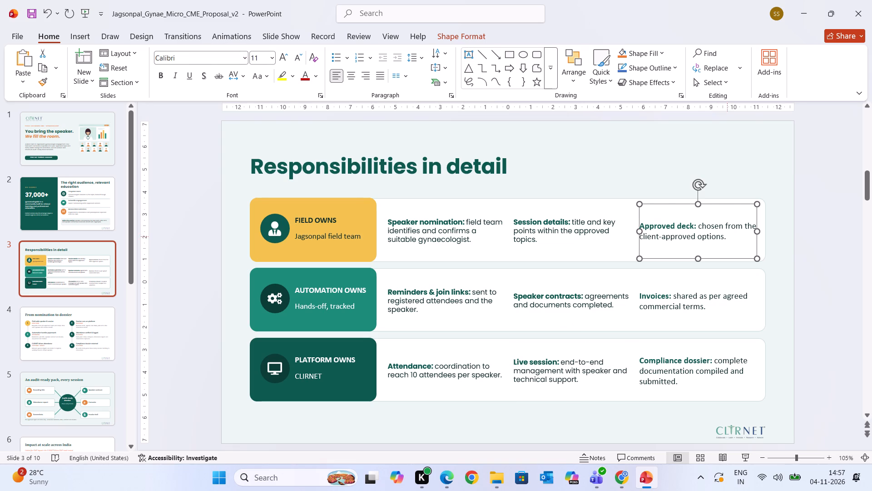
drag(727, 236, 596, 201)
click(213, 58)
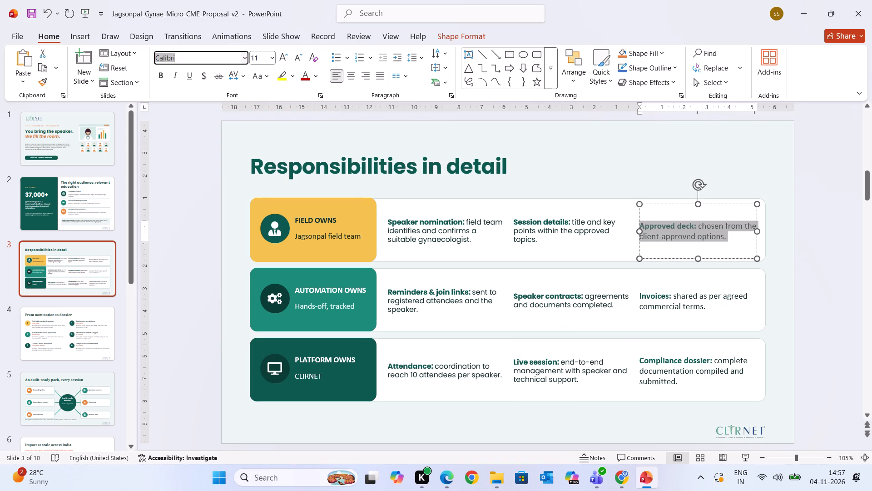
text(pop)
key(Return)
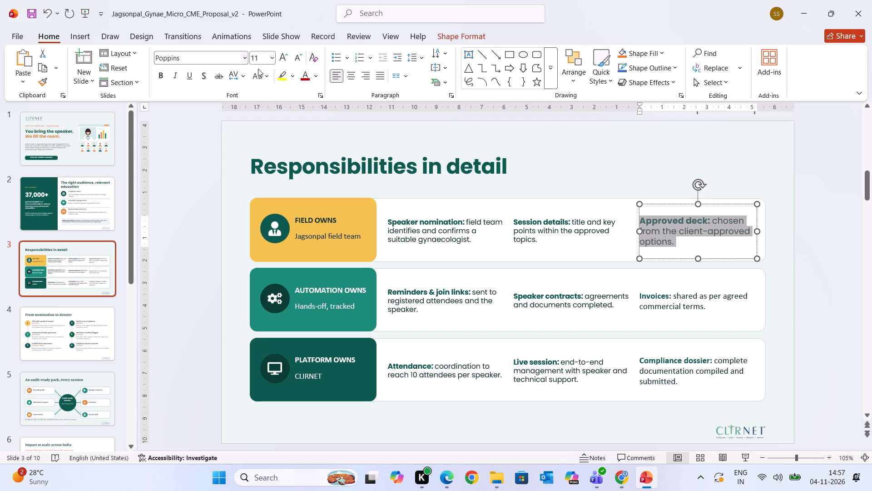
click(300, 59)
double_click(300, 59)
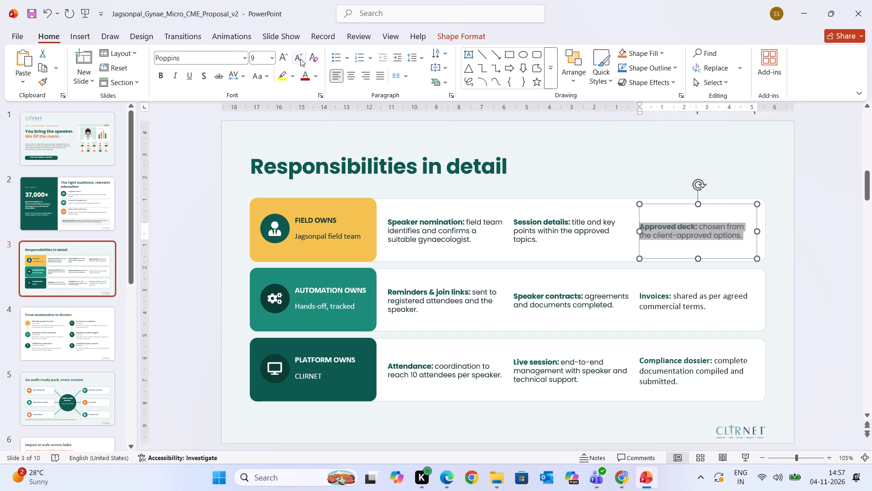
Set the "Invoices" text in the "Automation owns" row on slide 3 in Poppins at 9 pt.
click(688, 312)
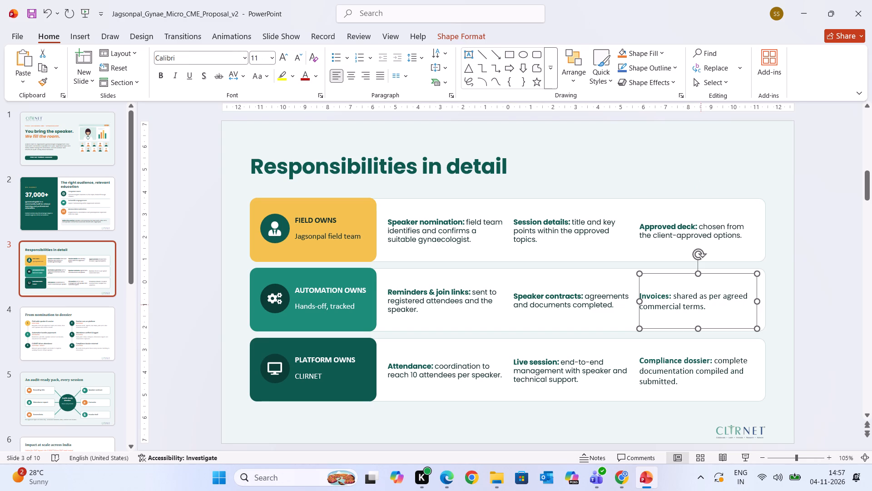
drag(705, 306, 645, 289)
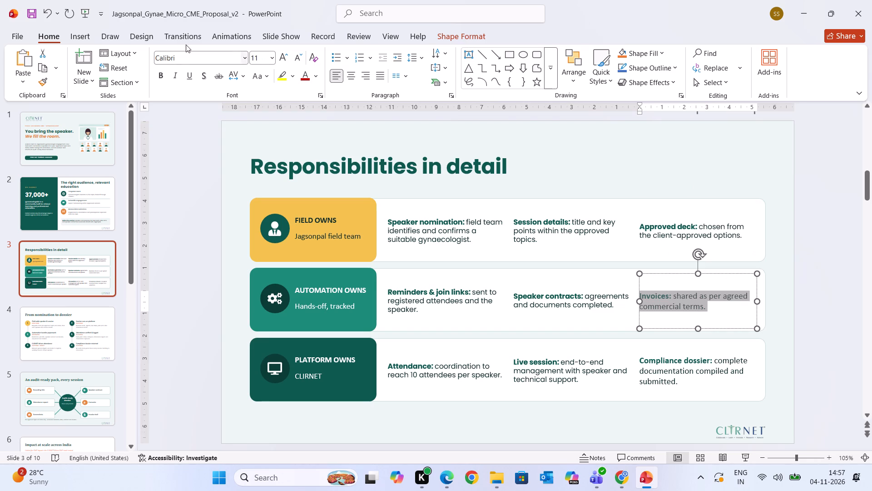
click(183, 60)
text([[)
key(BackSpace)
key(BackSpace)
text(pop)
key(Return)
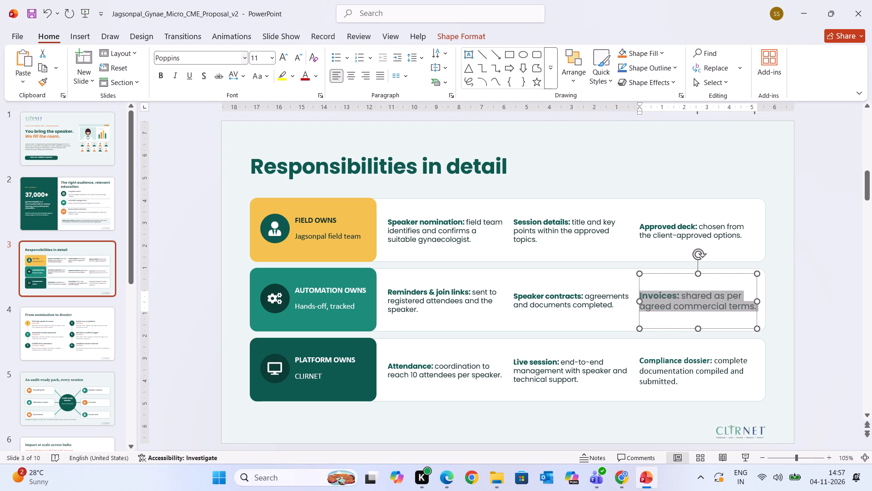
click(301, 58)
triple_click(301, 58)
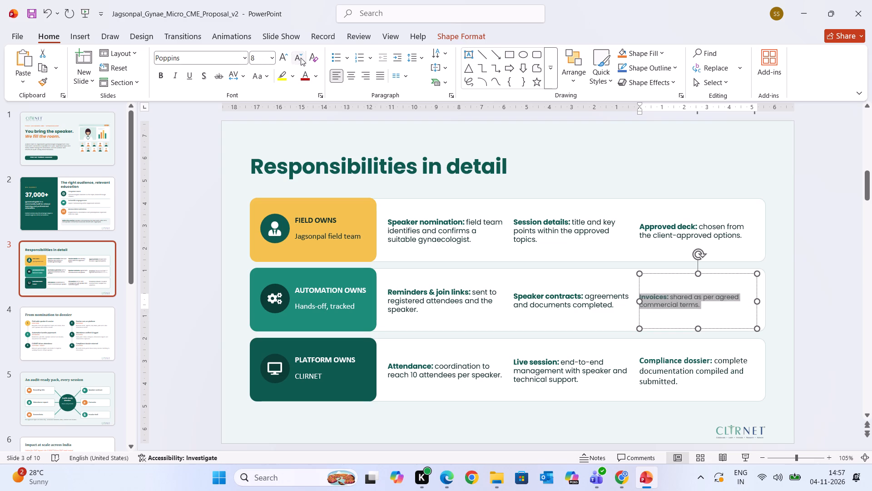
click(287, 60)
Set the "Compliance dossier" text in the "Platform owns" row on slide 3 in Poppins at 9 pt.
click(694, 367)
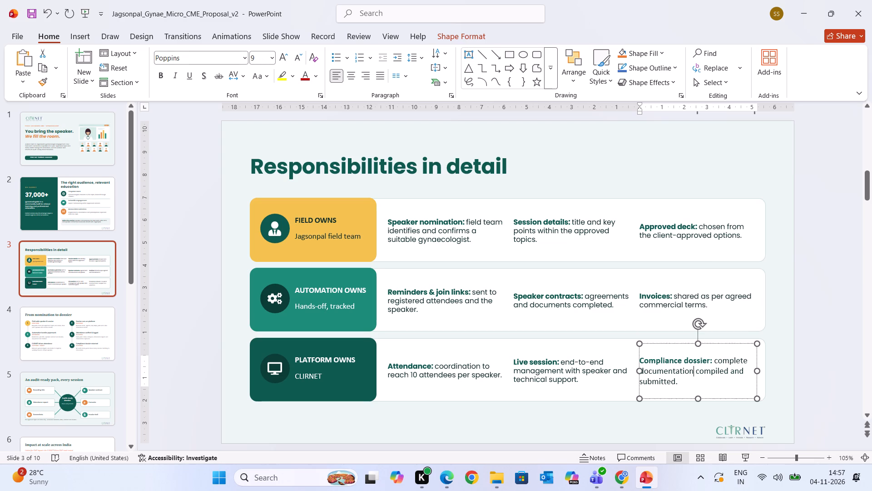
click(682, 381)
drag(682, 381, 644, 363)
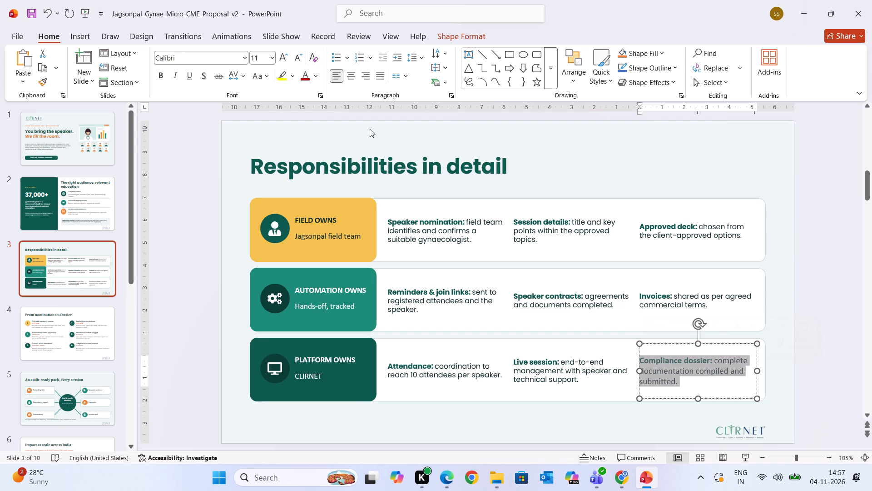
click(183, 56)
text(pop)
key(Return)
double_click(300, 61)
click(300, 61)
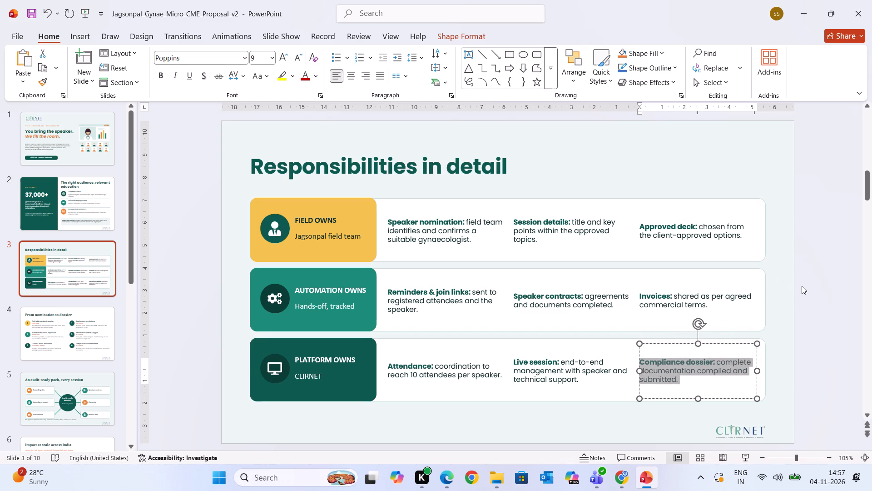
click(852, 305)
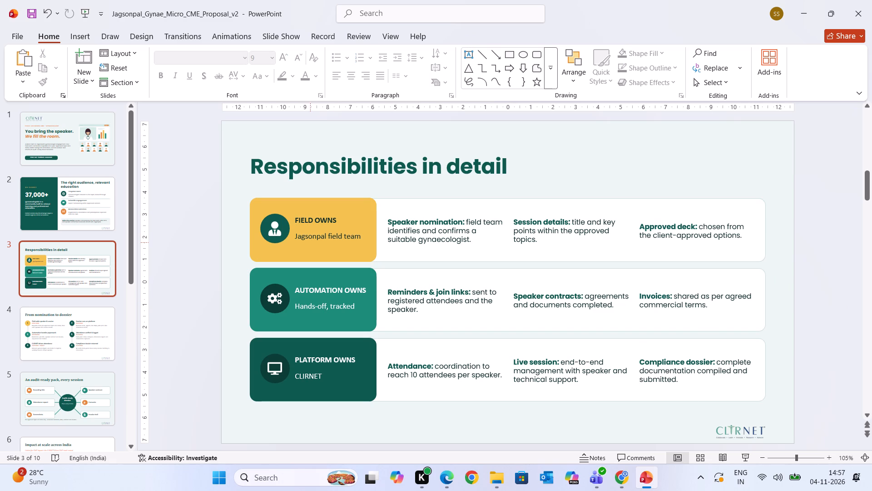
Set the "FIELD OWNS" heading in the yellow card on slide 3 in Poppins at 9 pt.
drag(297, 219, 346, 215)
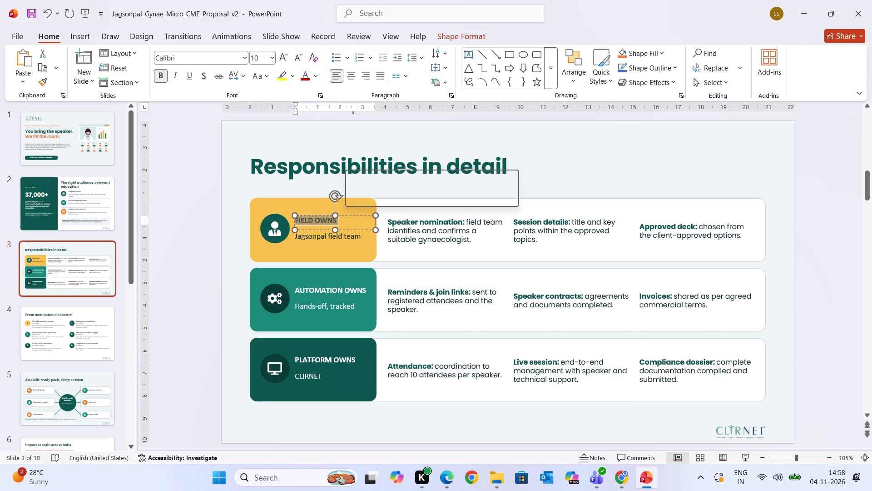
click(203, 49)
click(196, 62)
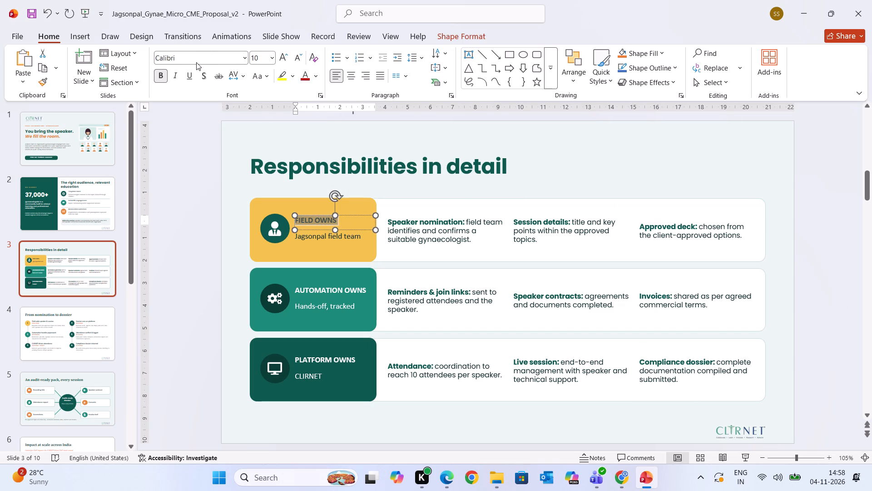
click(196, 59)
text(pop)
key(Return)
click(298, 59)
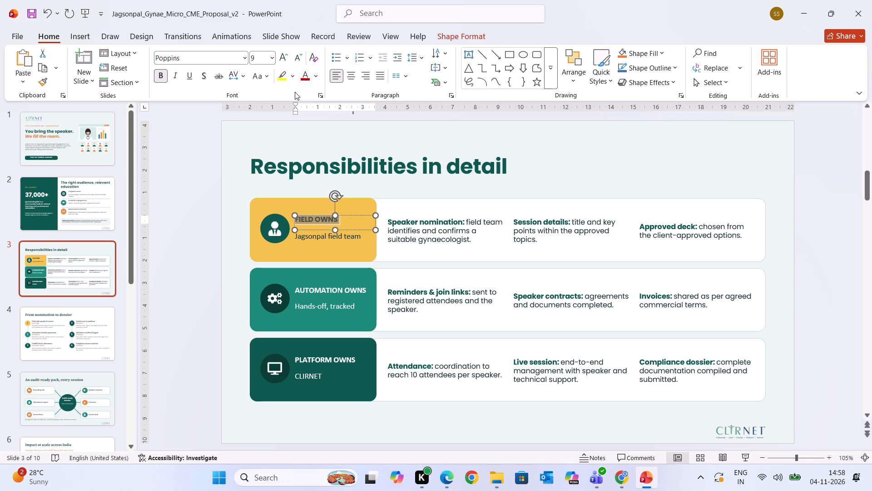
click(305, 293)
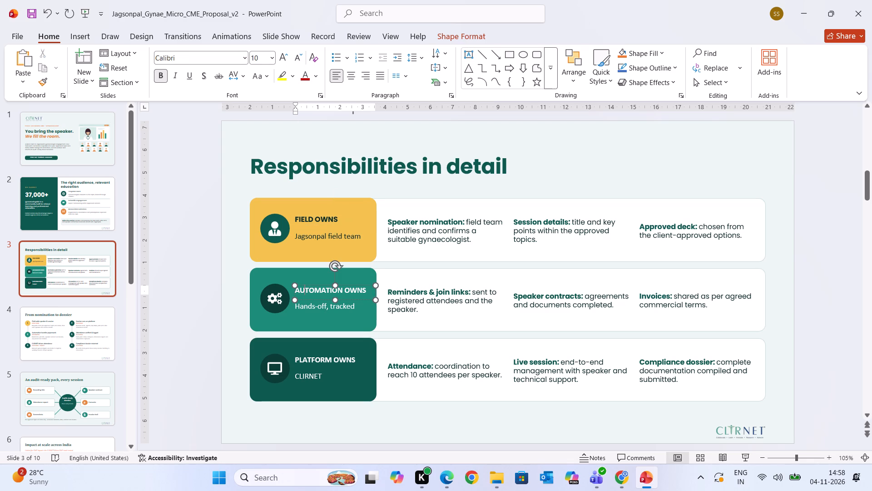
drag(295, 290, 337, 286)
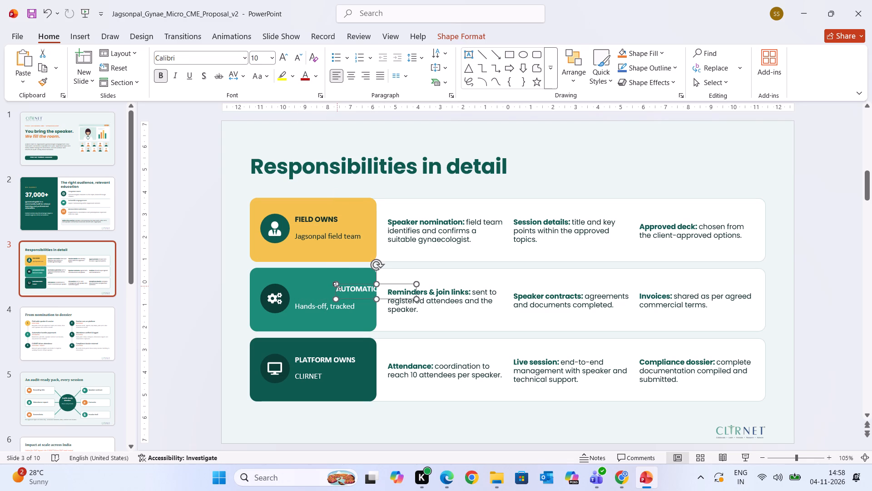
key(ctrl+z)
Set the "AUTOMATION OWNS" heading in the middle card on slide 3 in Poppins at 9 pt.
click(372, 291)
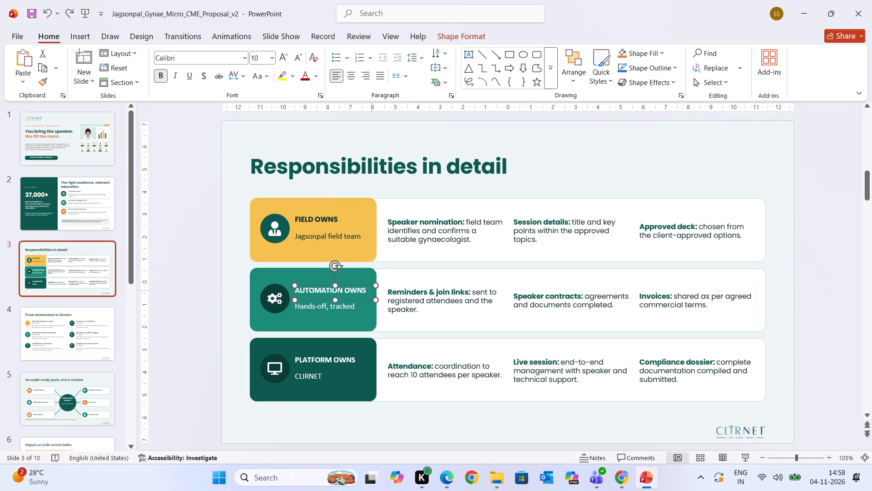
drag(363, 289, 253, 288)
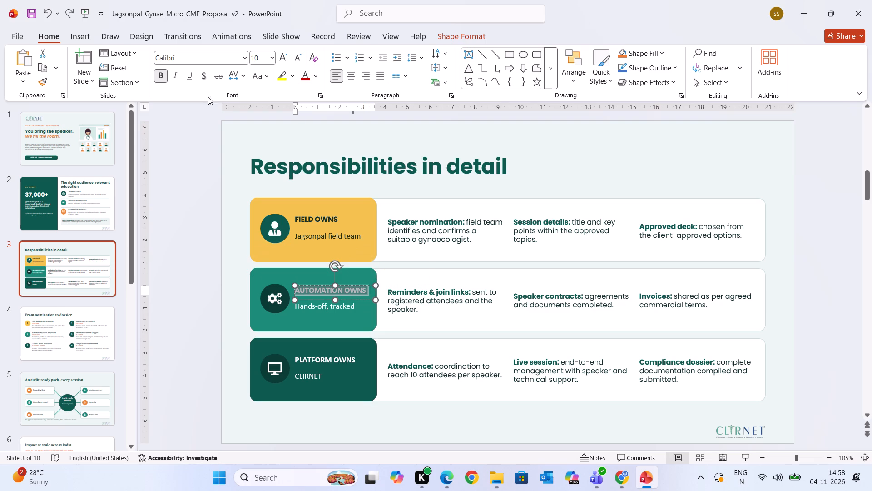
click(183, 51)
click(183, 54)
text(pop)
key(Return)
click(297, 62)
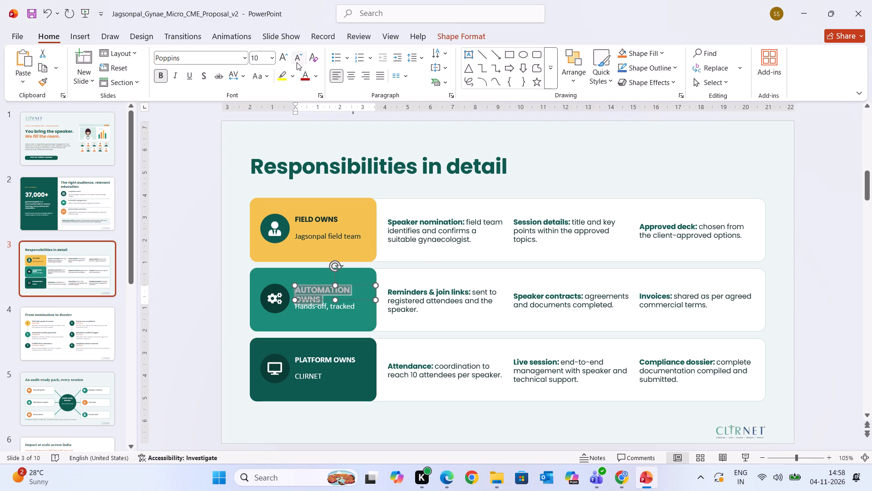
Set the "PLATFORM OWNS" heading in the dark green card on slide 3 in Poppins at 9 pt.
click(336, 366)
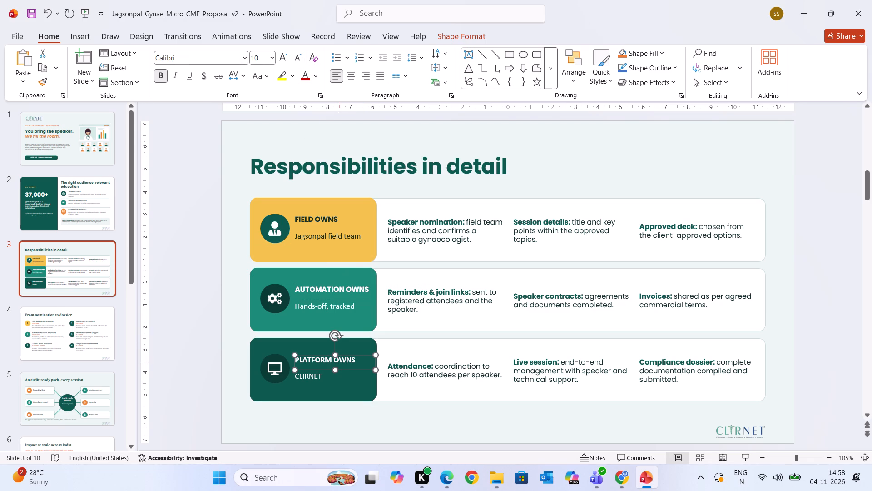
drag(354, 360, 218, 358)
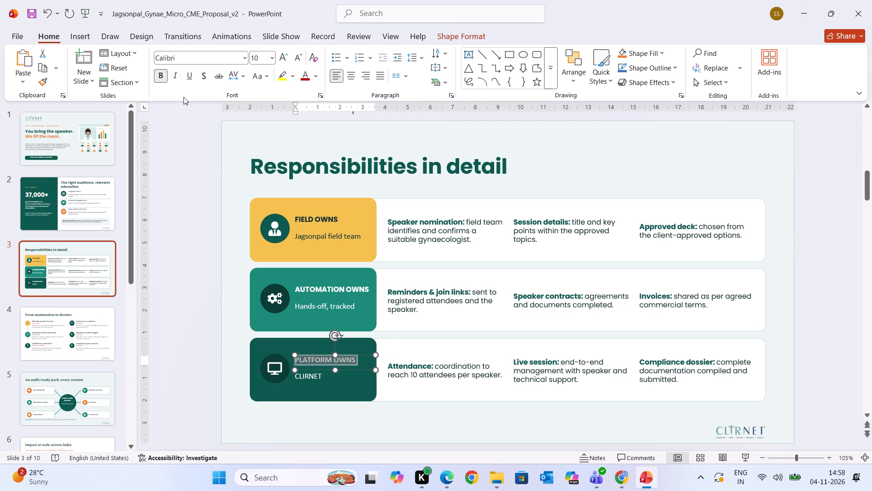
click(181, 58)
text(pop)
key(Return)
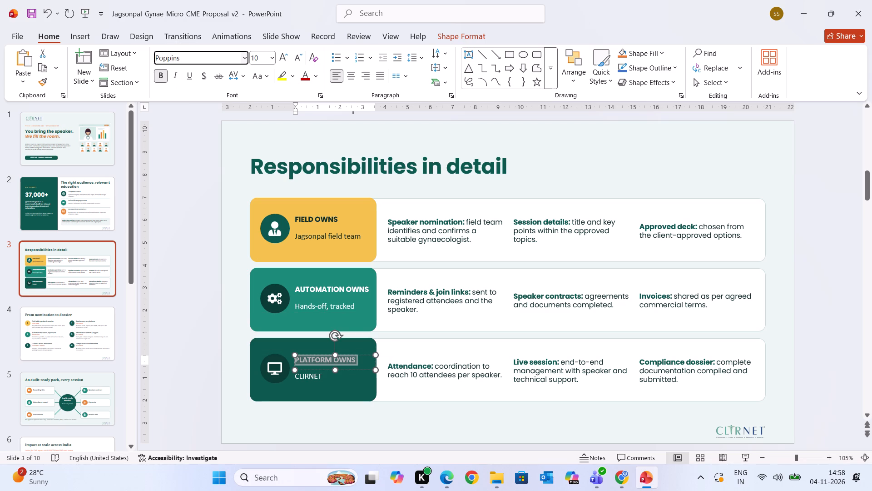
click(296, 58)
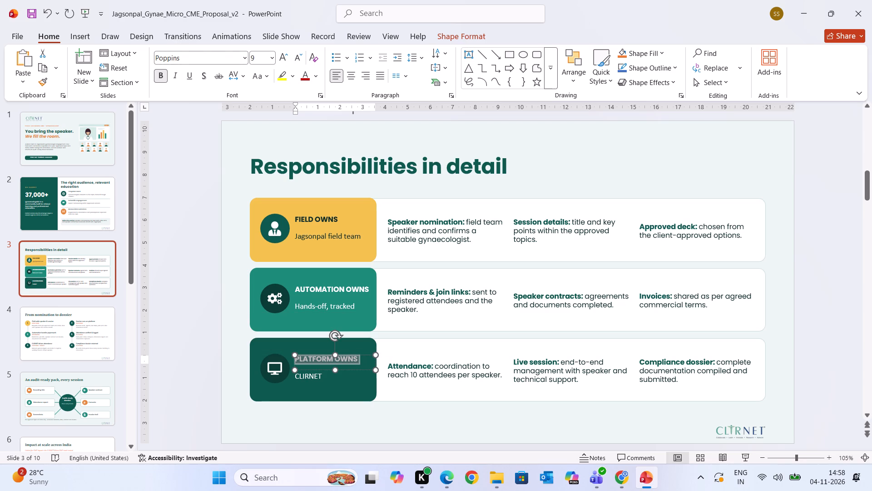
Set the "Jagsonpal field team" text in the yellow card on slide 3 in Poppins at 9 pt.
click(308, 233)
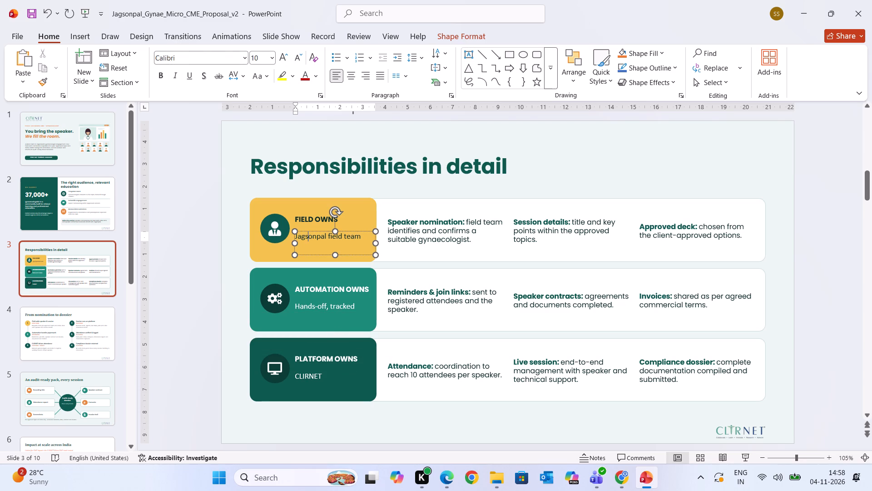
click(361, 235)
drag(360, 237, 230, 224)
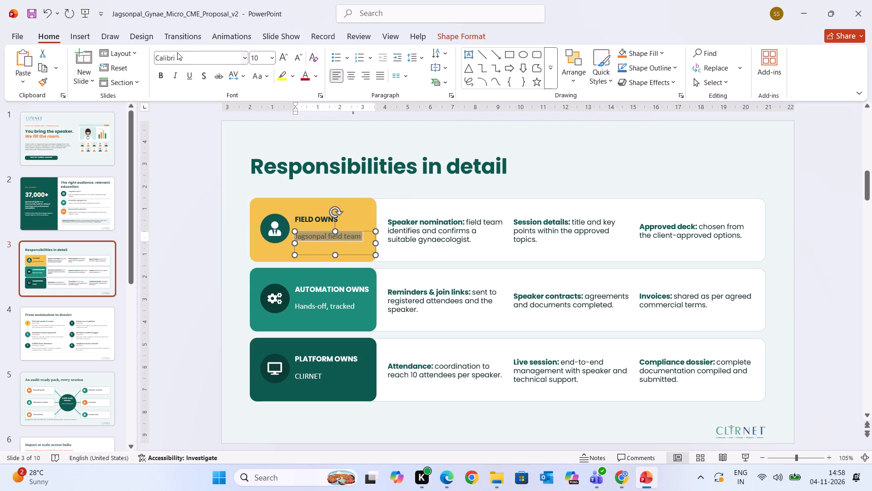
click(178, 57)
text(pop)
key(Return)
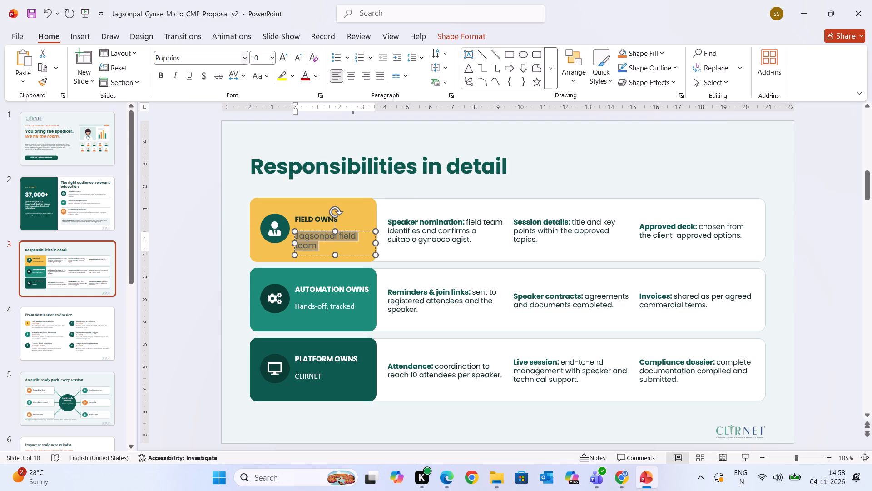
click(294, 59)
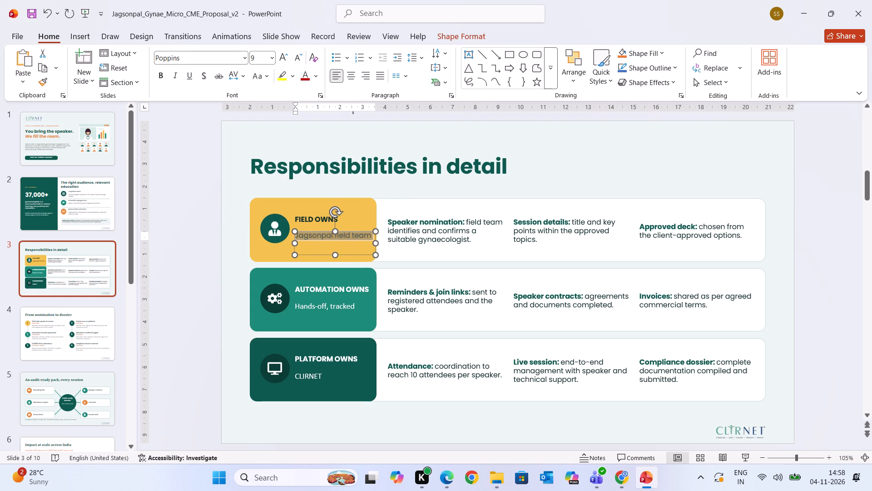
Set the "Hands-off, tracked" text in the middle card on slide 3 in Poppins at 9 pt.
click(331, 309)
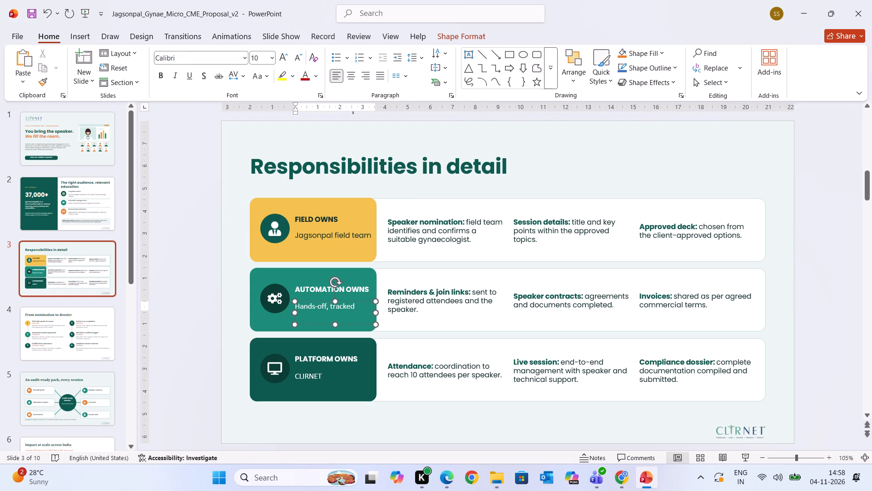
click(355, 308)
click(355, 308)
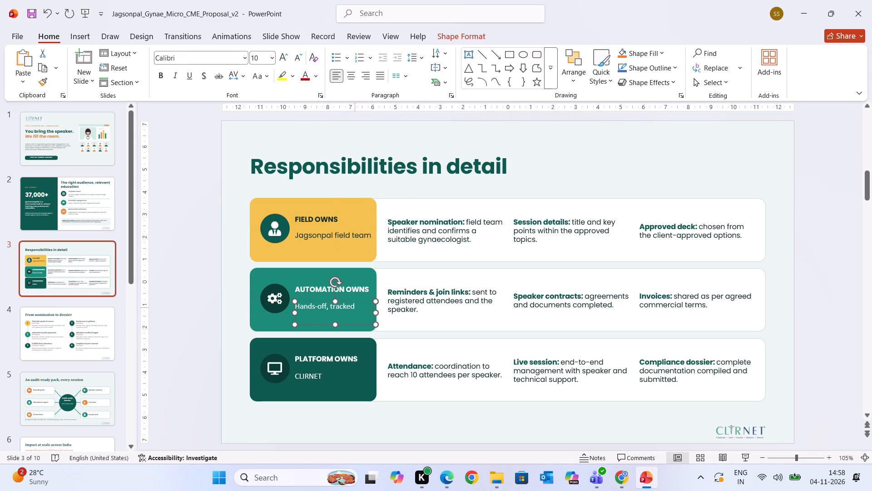
drag(353, 306, 254, 309)
click(199, 60)
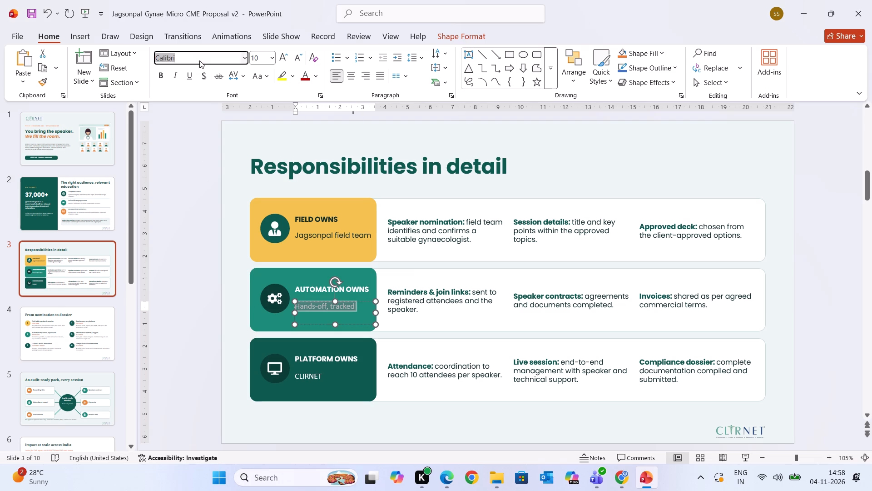
text(pop)
key(Return)
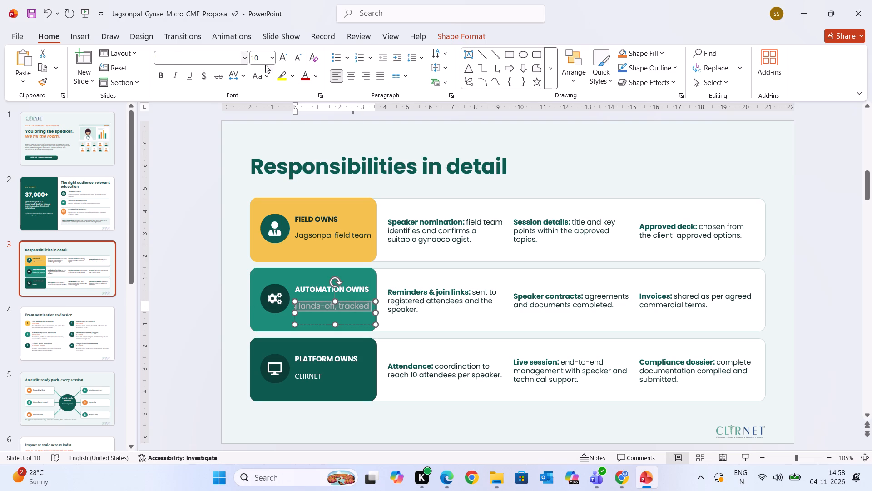
click(299, 60)
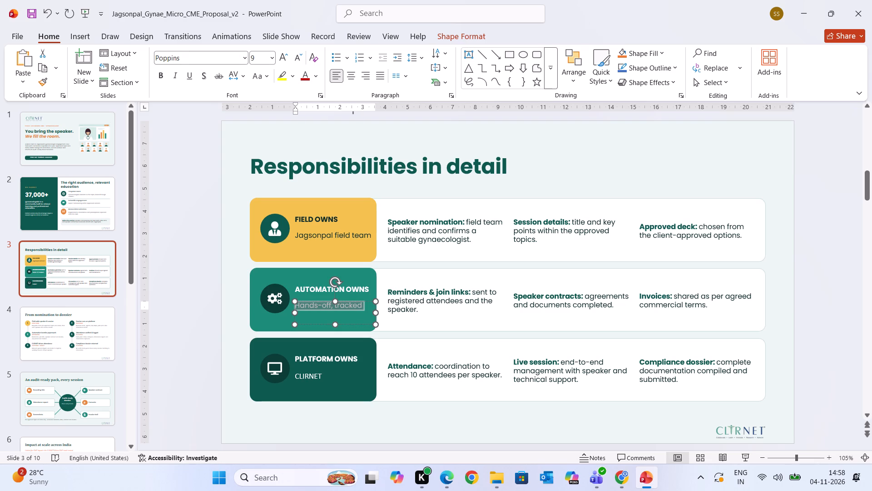
Set the "CLIRNET" text under "PLATFORM OWNS" on slide 3 in Poppins at 9 pt.
click(316, 379)
drag(322, 378, 297, 377)
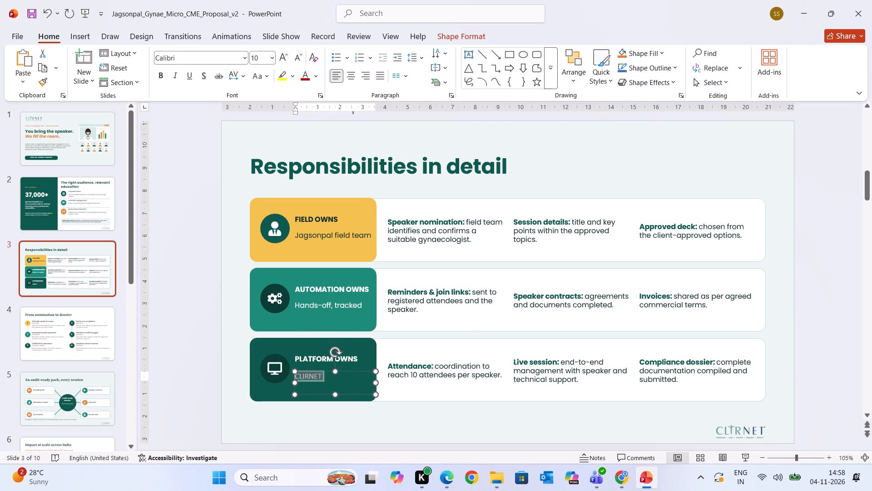
drag(297, 377, 297, 376)
click(203, 56)
text(po)
key(Return)
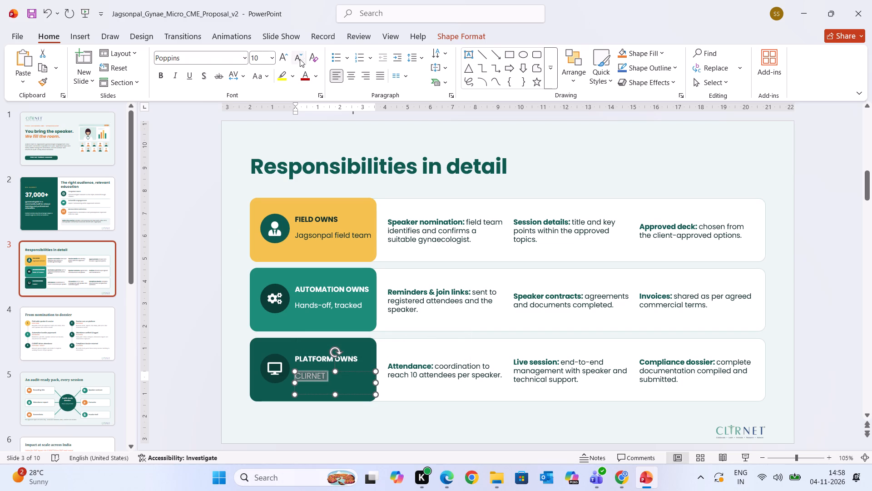
click(295, 61)
click(168, 193)
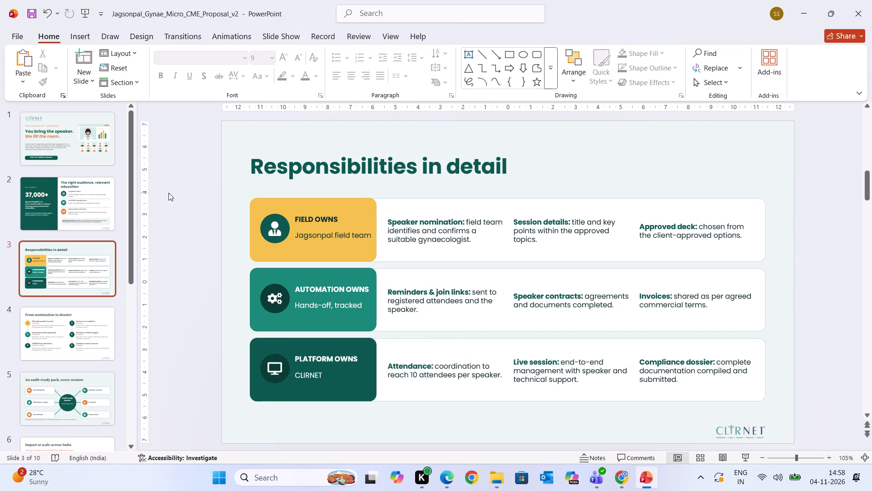
Delete slide 5, "An audit-ready pack, every session", from the deck.
key(Down)
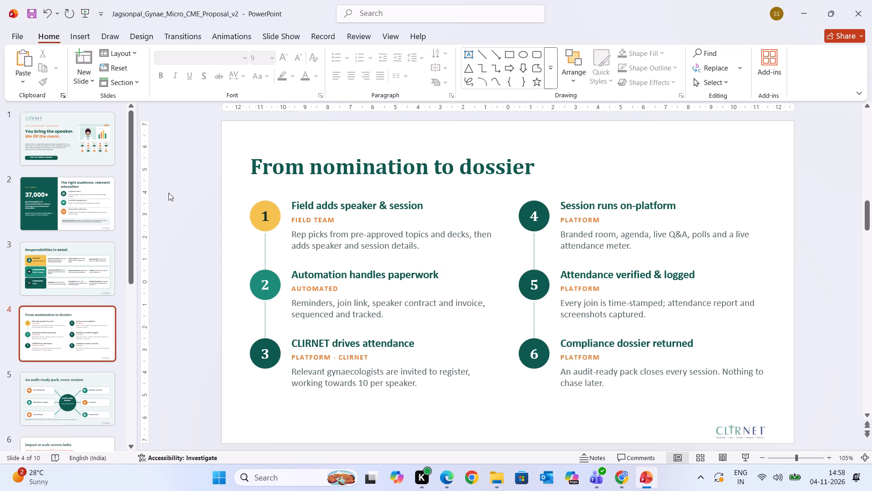
key(Up)
key(Down)
key(Down)
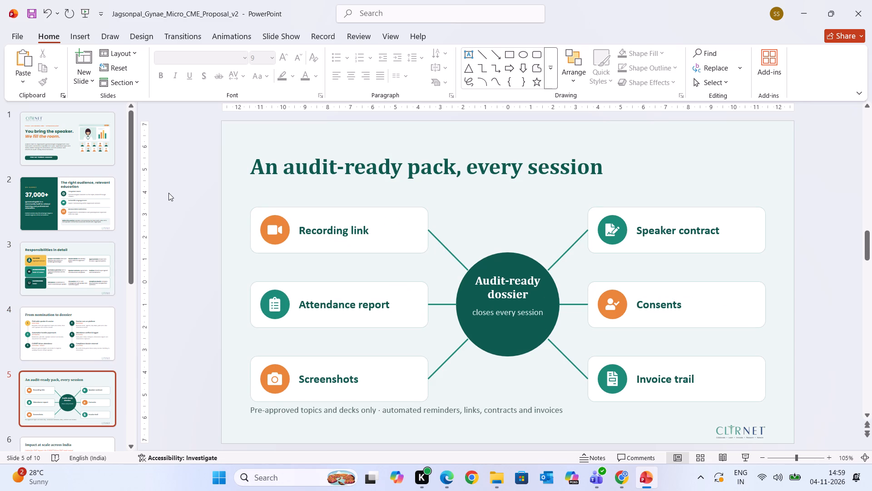
click(49, 405)
key(Delete)
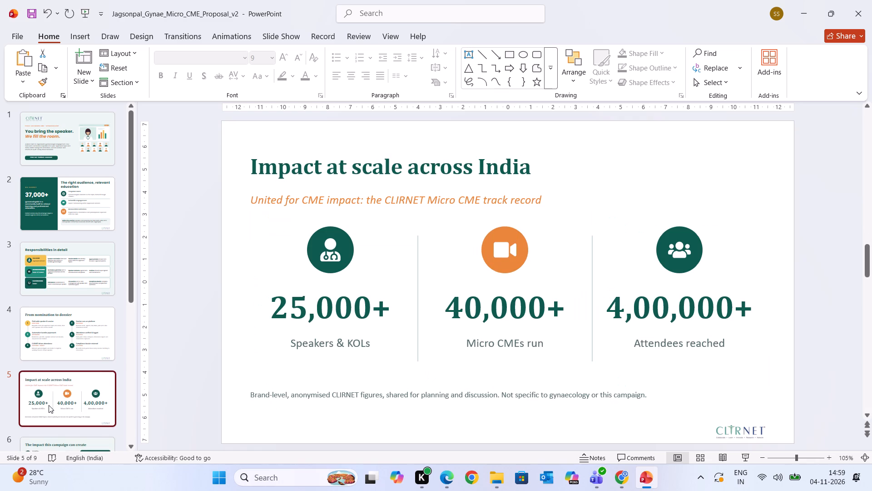
Review the slides from "Responsibilities in detail" through "The impact this campaign can create".
click(73, 275)
key(Down)
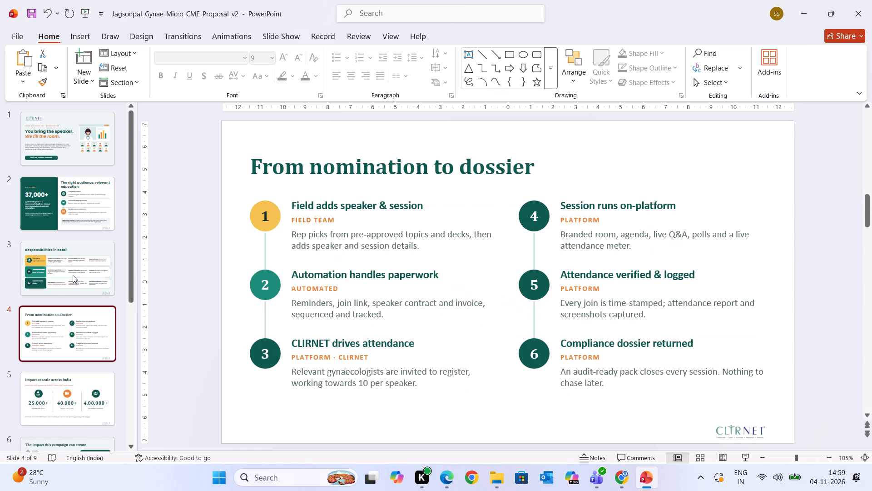
key(Down)
key(Down)
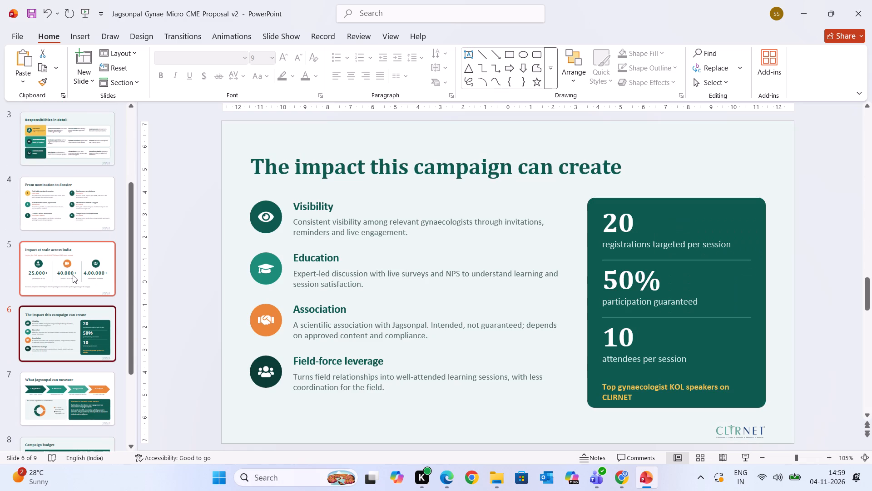
key(Up)
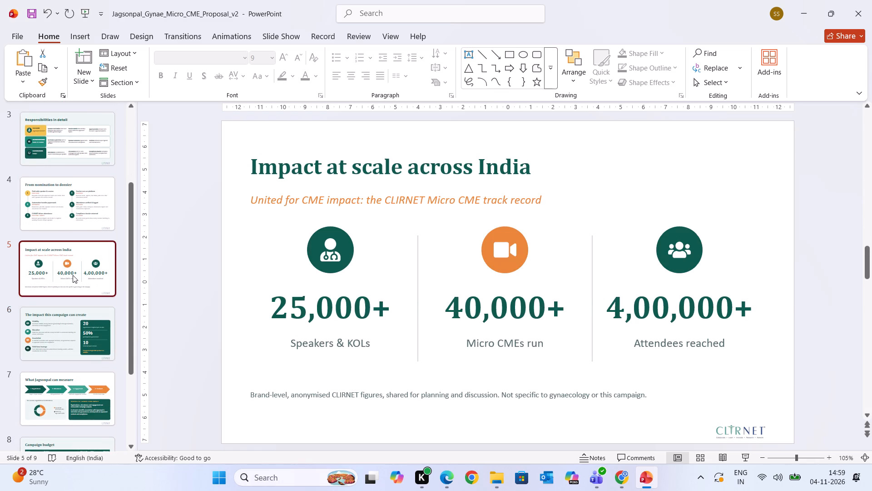
key(Up)
key(Up)
key(Down)
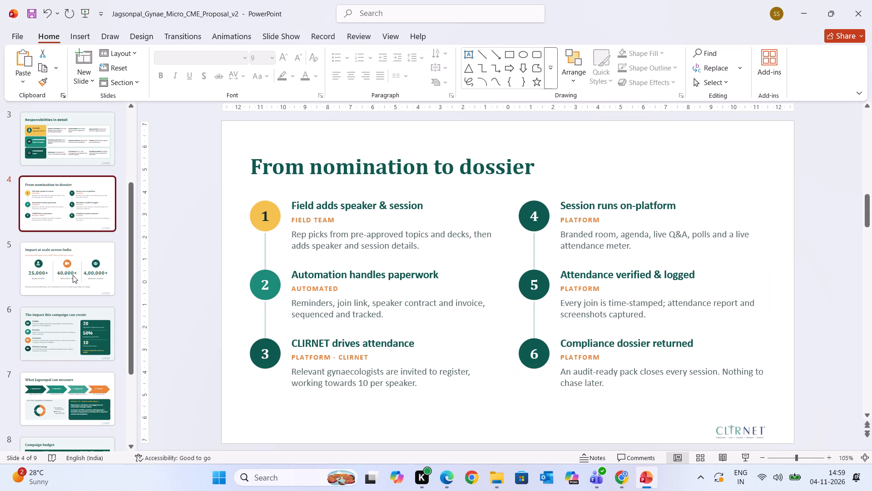
click(463, 171)
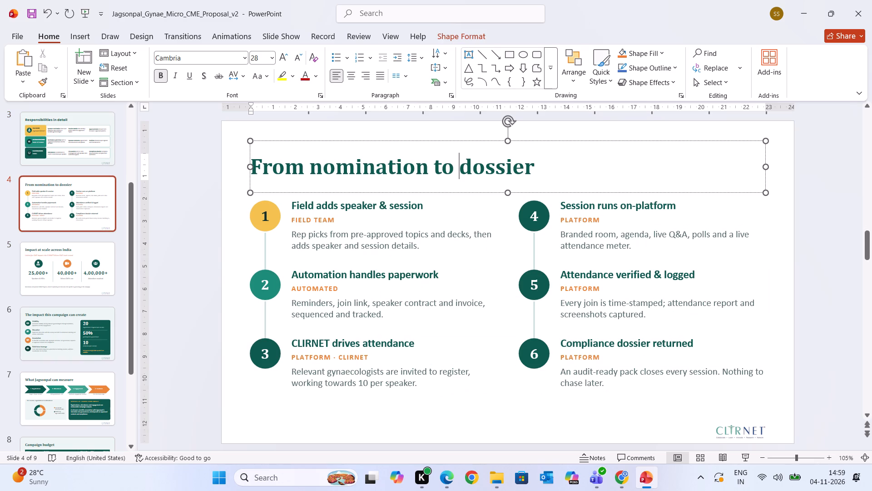
drag(531, 165, 153, 138)
key(ctrl+c)
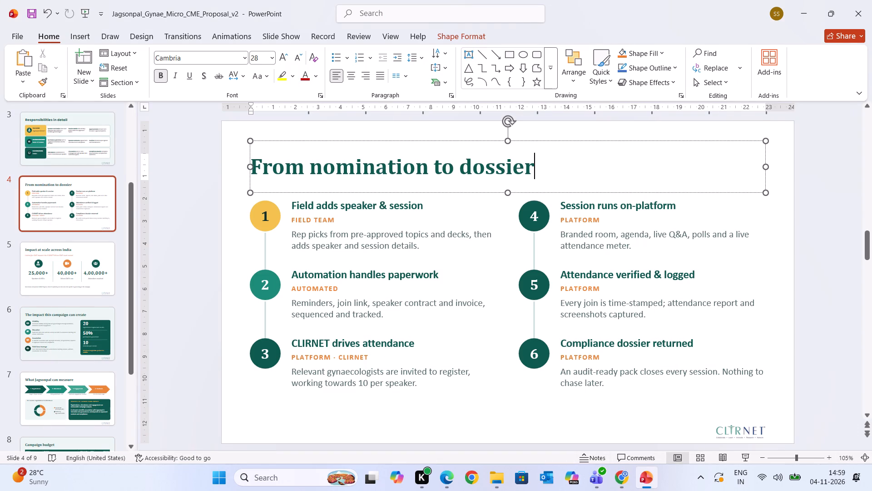
key(BackSpace)
key(BackSpace)
key(BackSpace)
key(BackSpace)
key(BackSpace)
key(BackSpace)
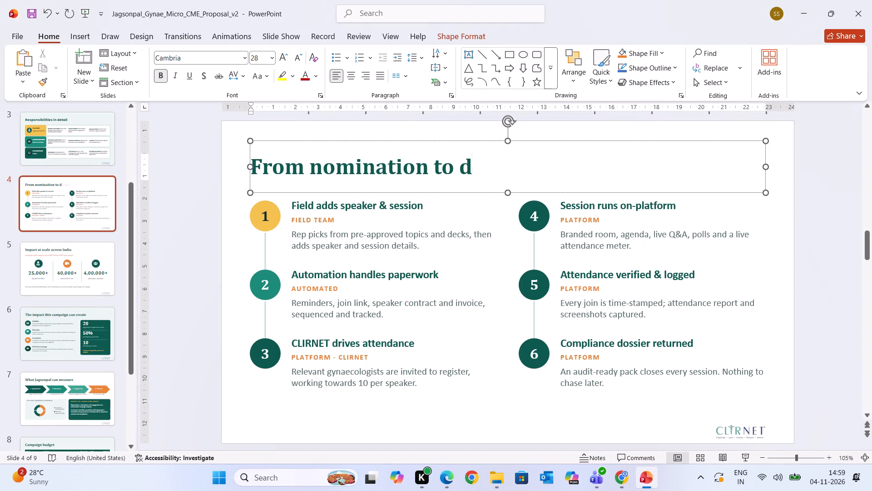
key(BackSpace)
key(BackSpace)
key(space)
text(Audit-re)
key(BackSpace)
key(BackSpace)
key(space)
text(Ready)
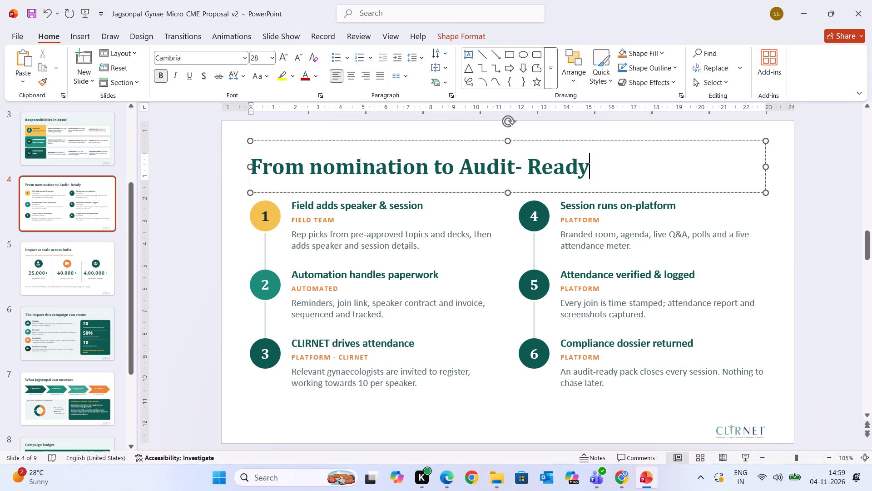
key(BackSpace)
key(BackSpace)
key(BackSpace)
key(BackSpace)
key(BackSpace)
key(BackSpace)
text(read)
text(y documentat)
text(ion)
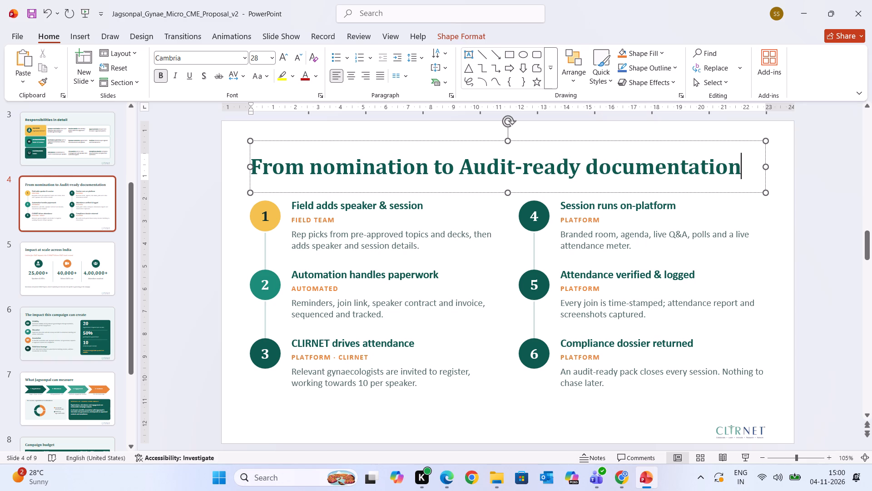
Change the capital A of "Audit-ready" in slide 4's title to lowercase.
click(470, 170)
key(BackSpace)
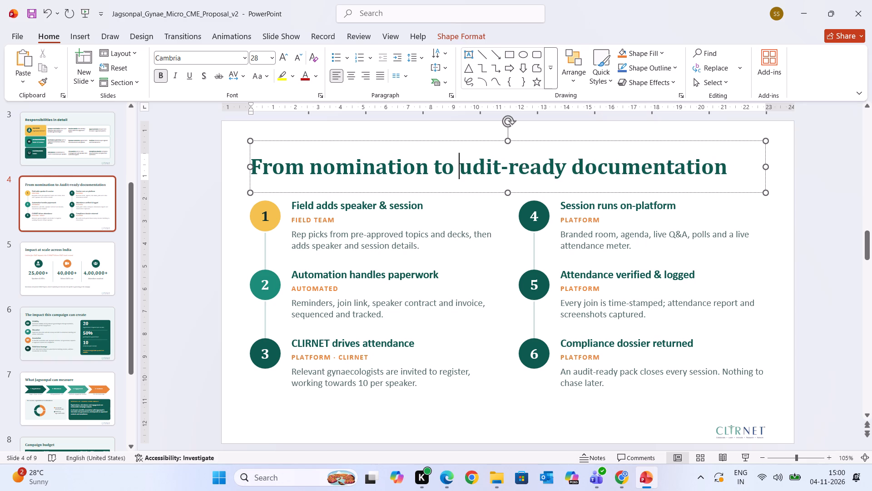
key(a)
click(817, 306)
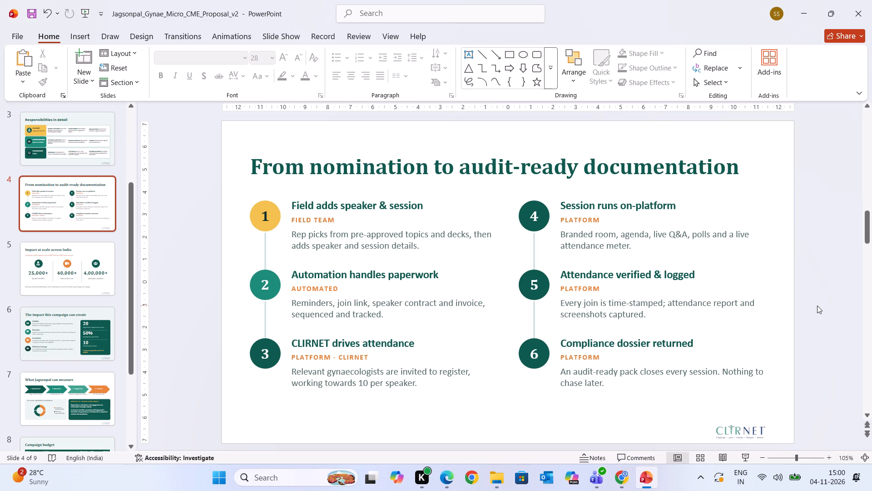
Compare slide 4 with slide 3 and change the font of slide 4's whole title to Poppins.
click(61, 162)
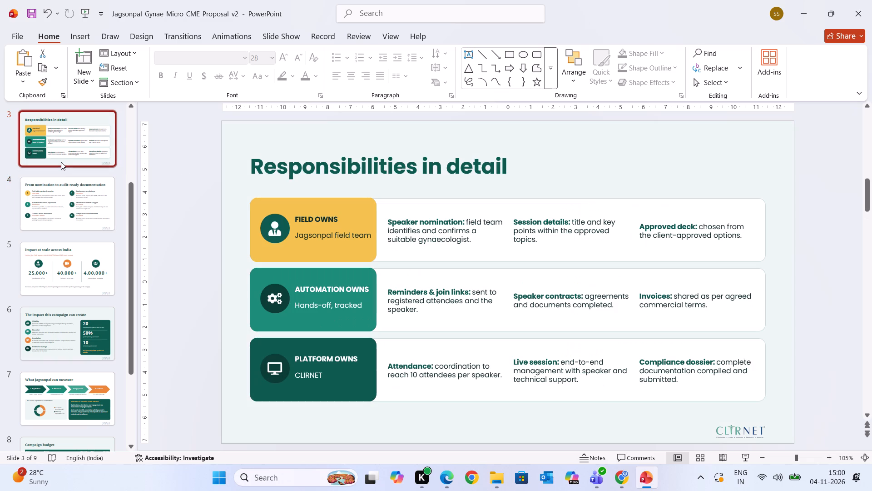
key(Down)
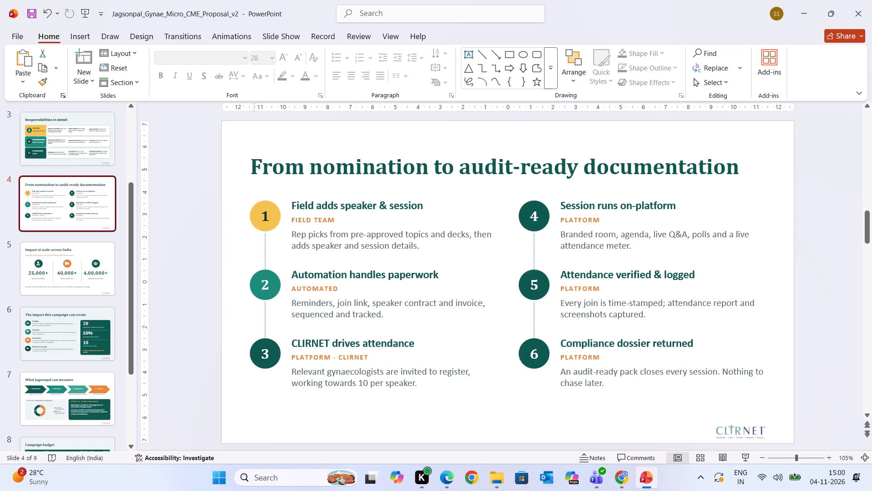
click(254, 170)
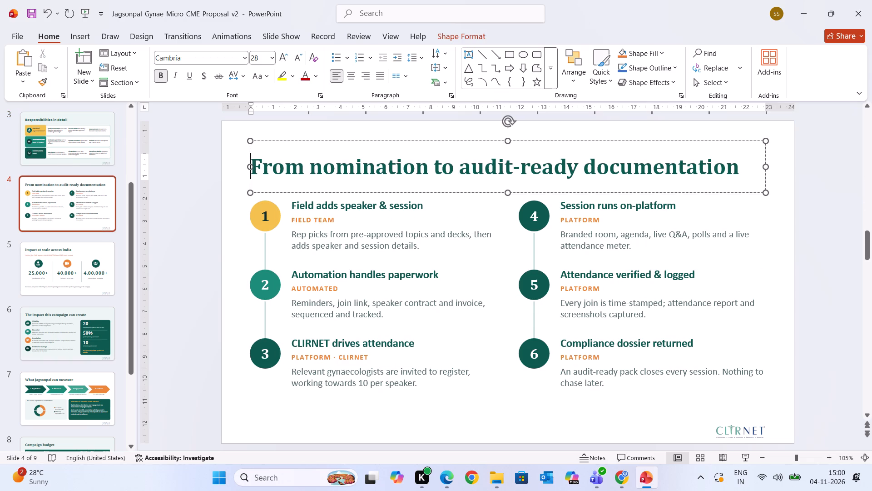
click(738, 169)
drag(738, 169, 238, 104)
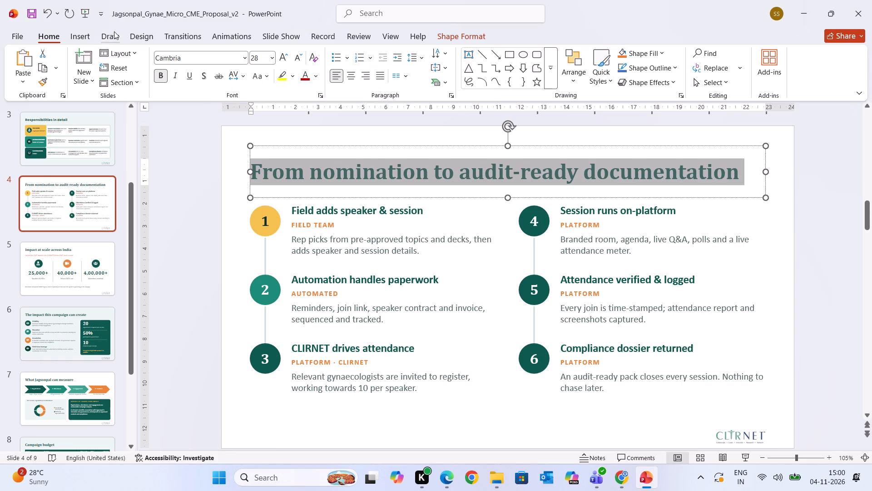
click(179, 61)
text(pop)
key(Return)
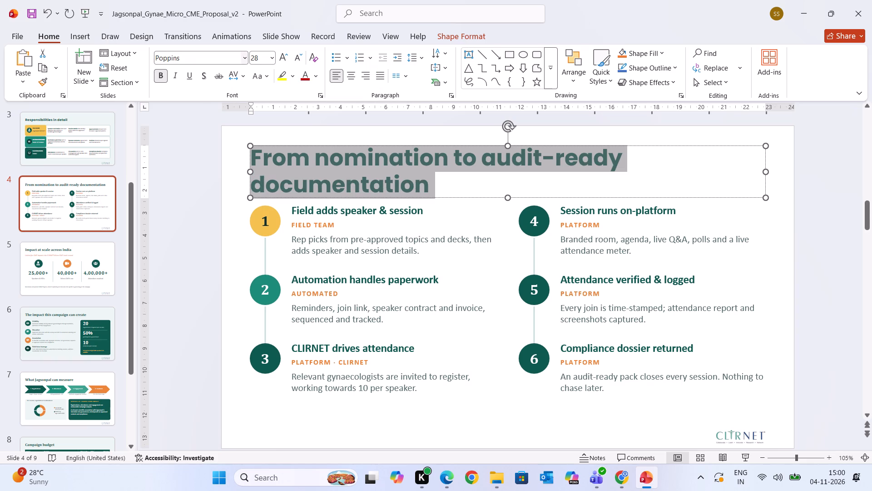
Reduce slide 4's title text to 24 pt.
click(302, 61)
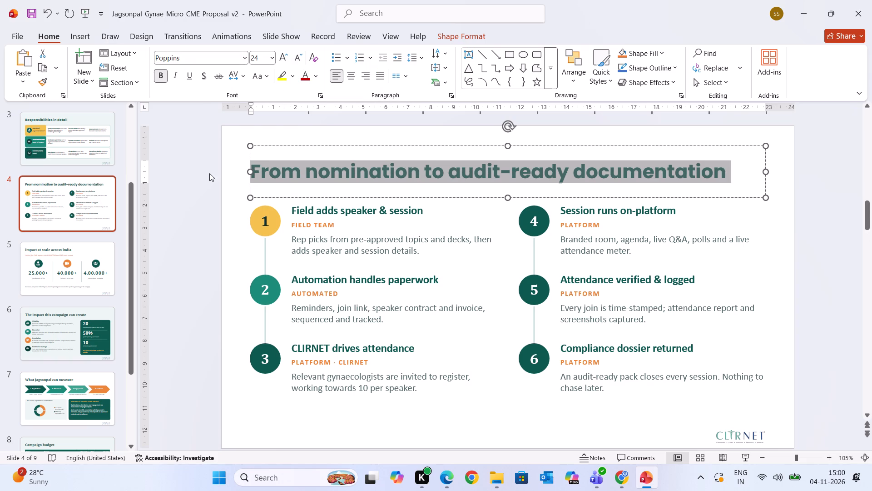
Check the title size on slide 3 and set slide 4's title to the matching 26 pt.
click(88, 155)
click(261, 161)
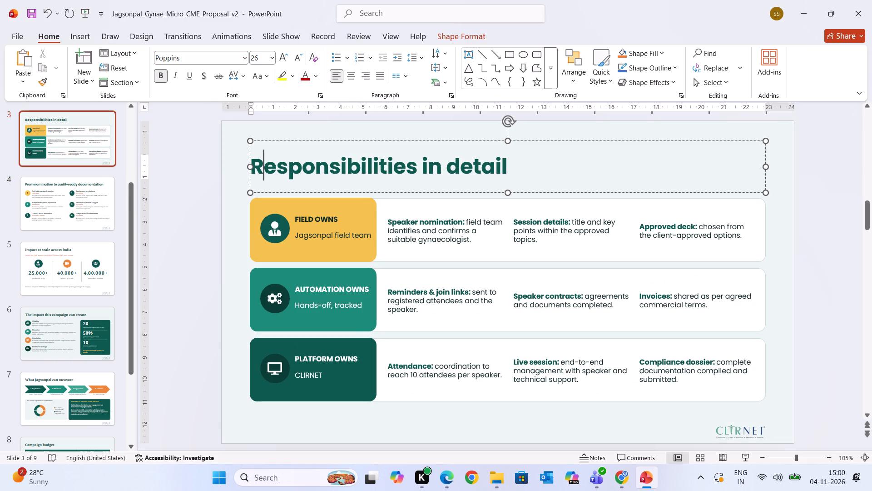
click(78, 214)
click(324, 171)
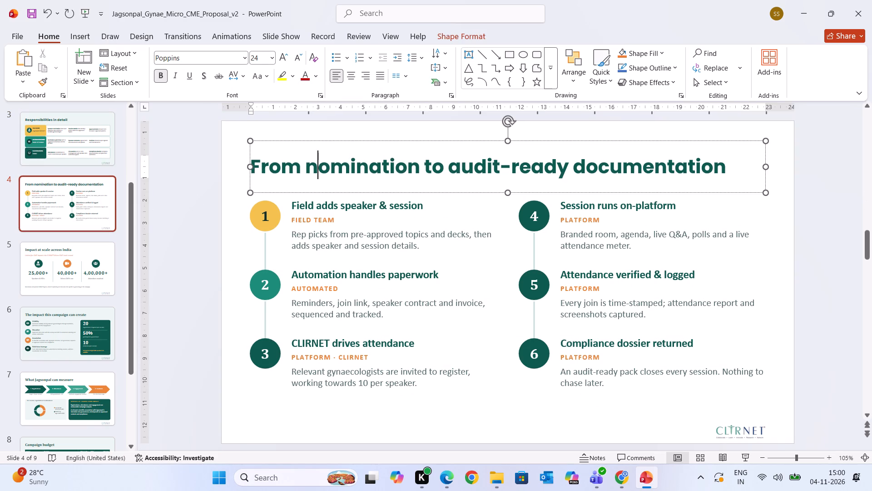
click(728, 165)
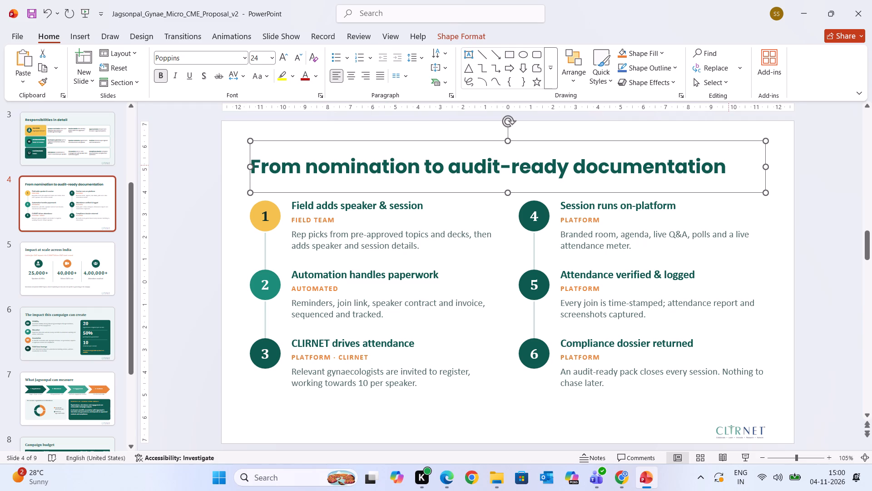
drag(724, 166, 199, 132)
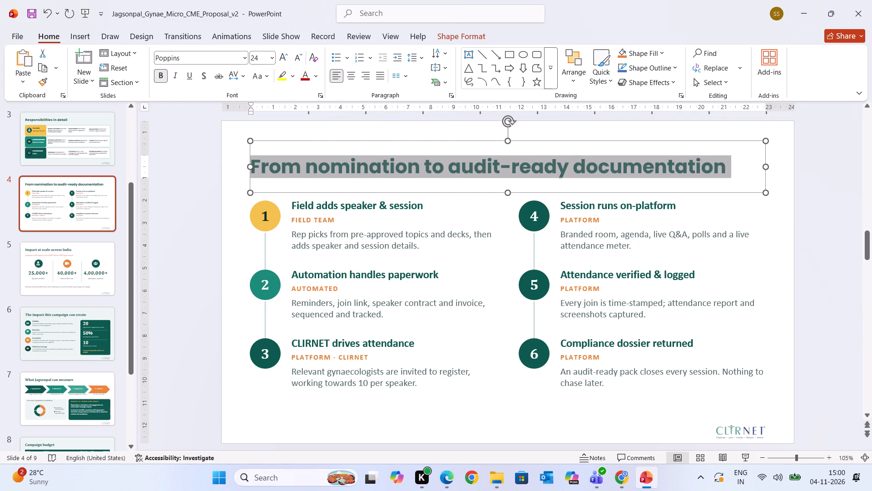
click(261, 56)
text(26)
key(Return)
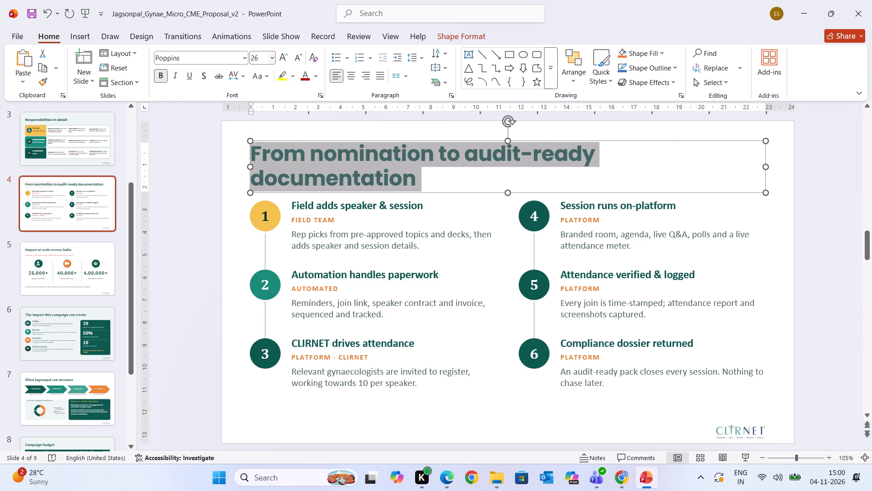
Widen slide 4's title box slightly so the title fits on one line.
drag(768, 168, 778, 167)
click(821, 195)
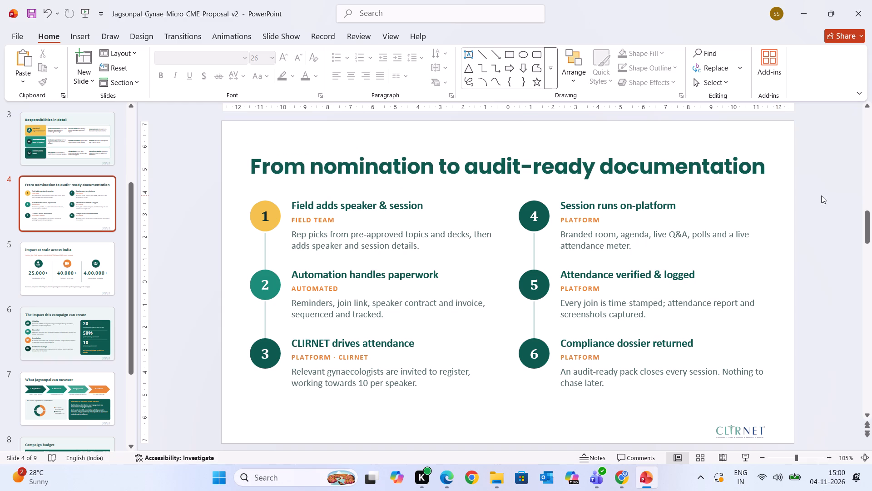
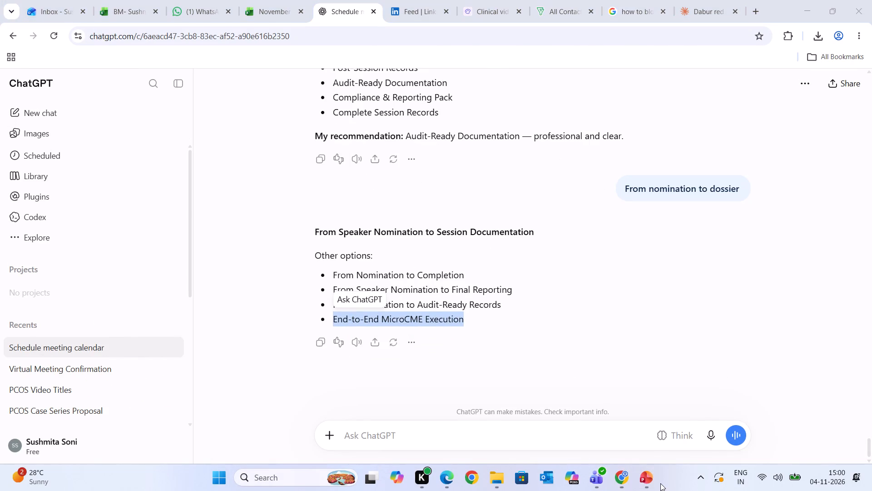
Switch to the PowerPoint deck and set slide 4's heading "Field adds speaker & session" to Poppins, 12 pt.
click(651, 481)
click(336, 220)
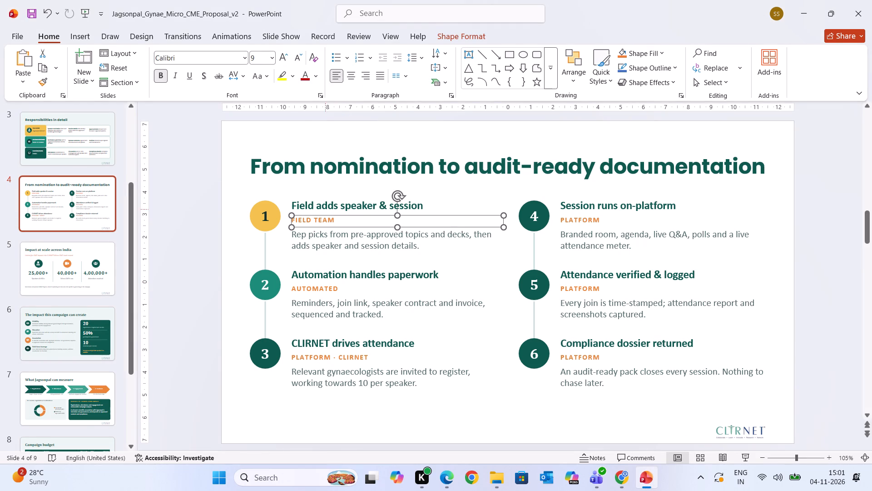
click(324, 208)
drag(423, 207, 158, 187)
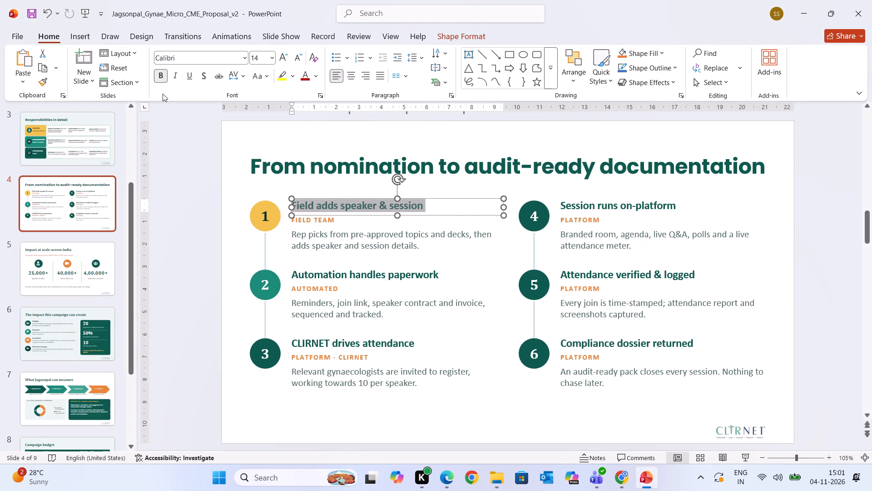
click(188, 55)
text(pop)
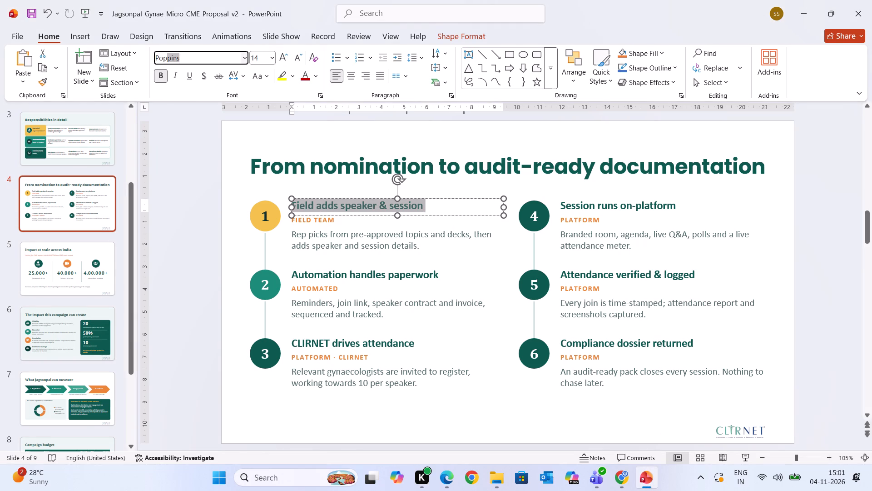
key(Return)
click(297, 62)
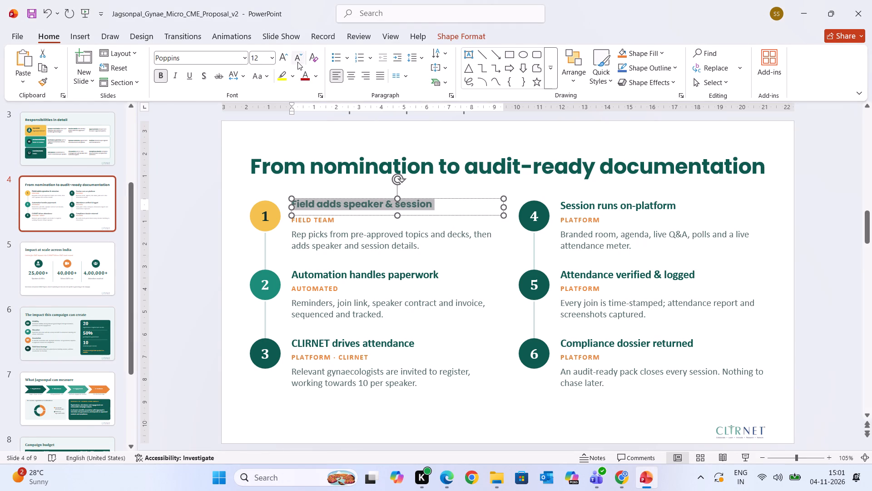
Copy the "Field adds speaker & session" heading's formatting onto the headings of the other five process steps on slide 4.
click(45, 83)
drag(297, 273, 444, 279)
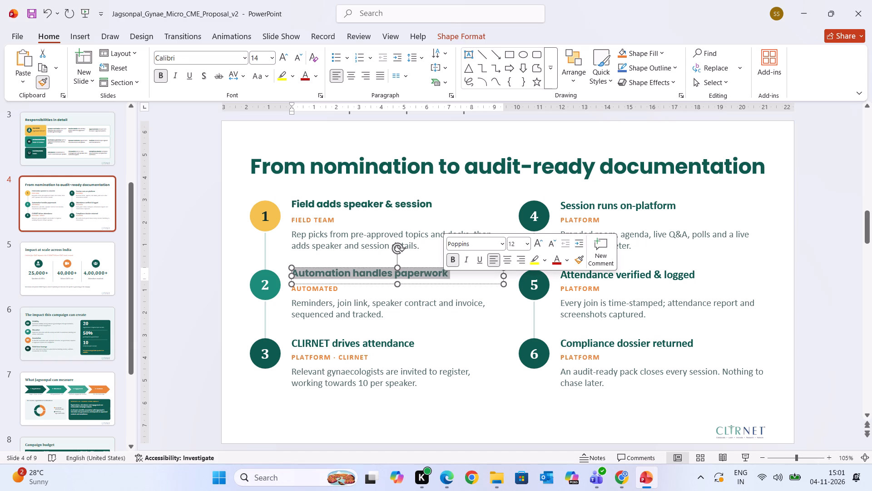
click(41, 84)
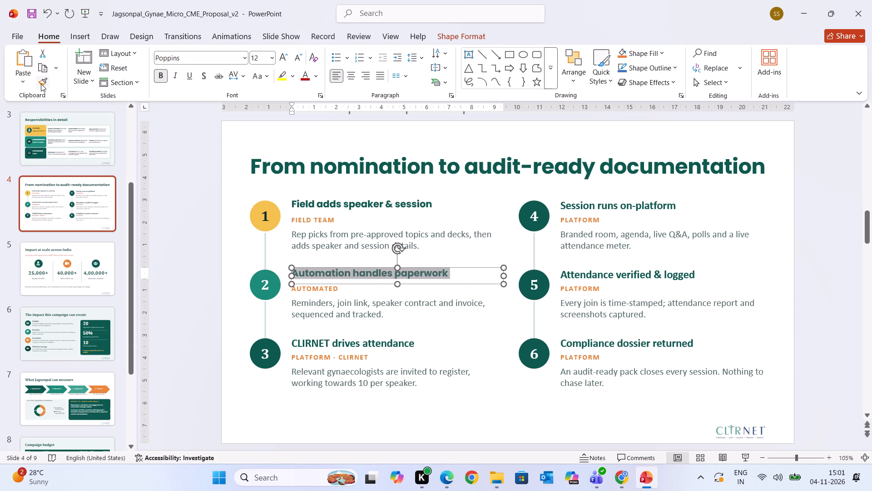
drag(567, 204, 662, 215)
click(800, 196)
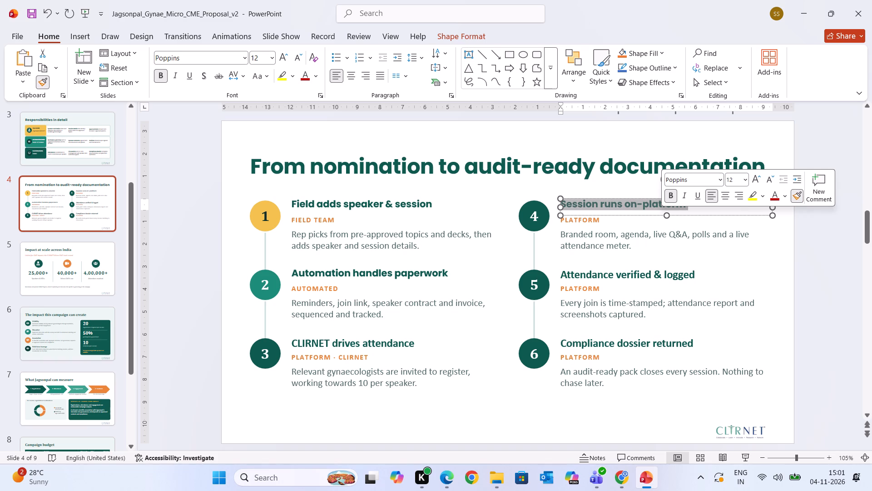
drag(565, 271, 701, 266)
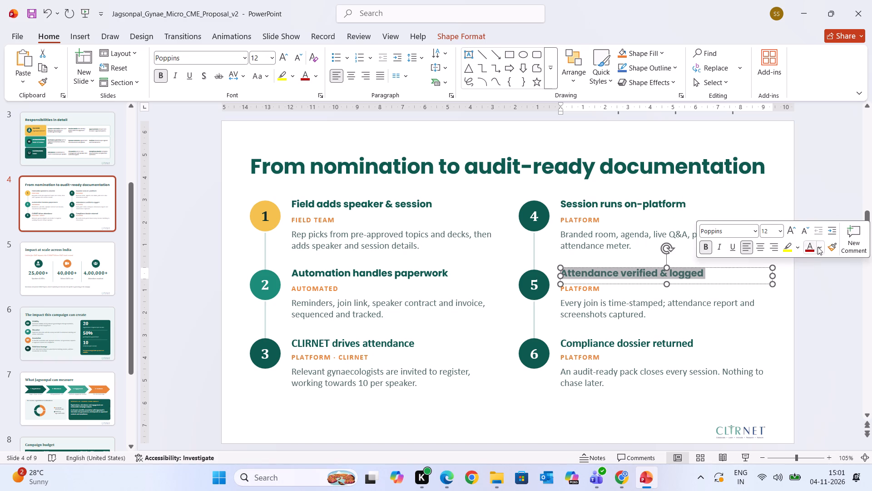
click(834, 244)
drag(565, 340, 707, 344)
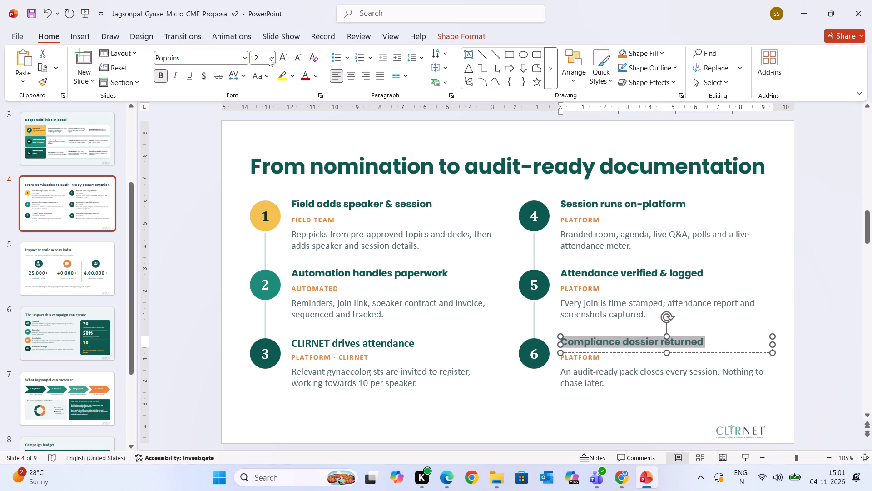
click(48, 80)
drag(294, 269, 455, 271)
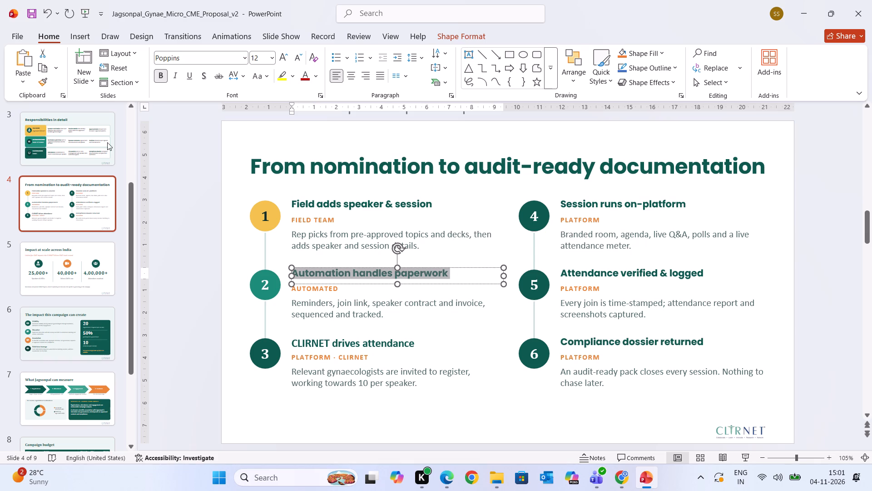
click(43, 85)
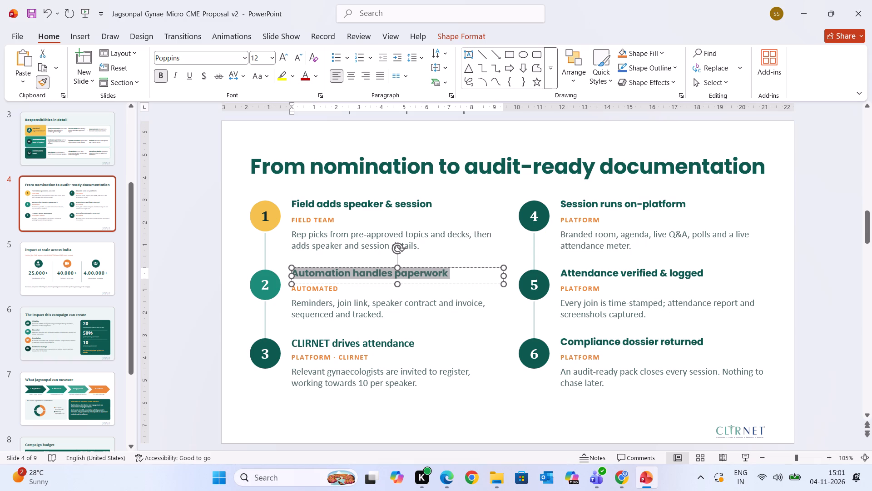
drag(299, 341, 428, 347)
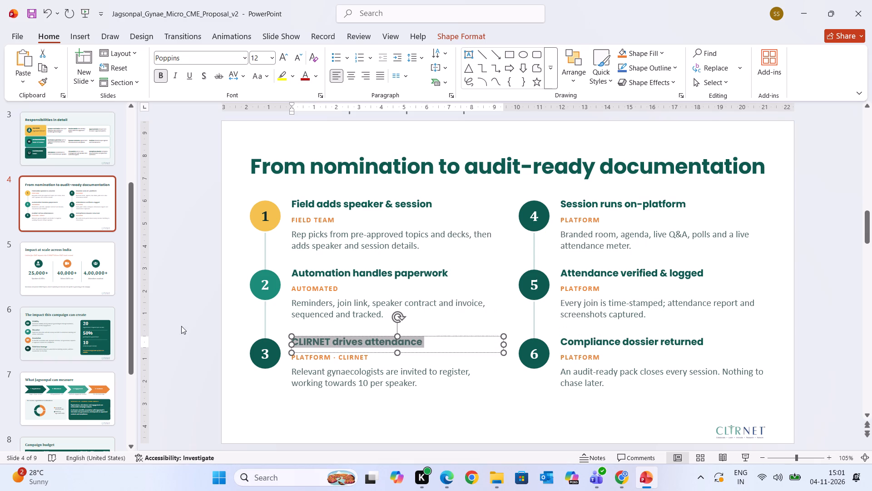
click(157, 322)
Change the font of the orange "FIELD TEAM" label under the first heading to Poppins.
click(329, 220)
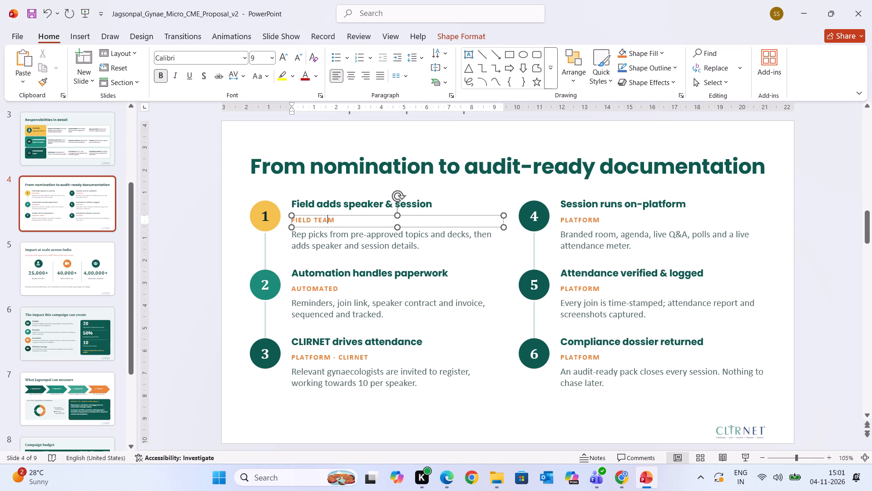
drag(333, 219, 265, 220)
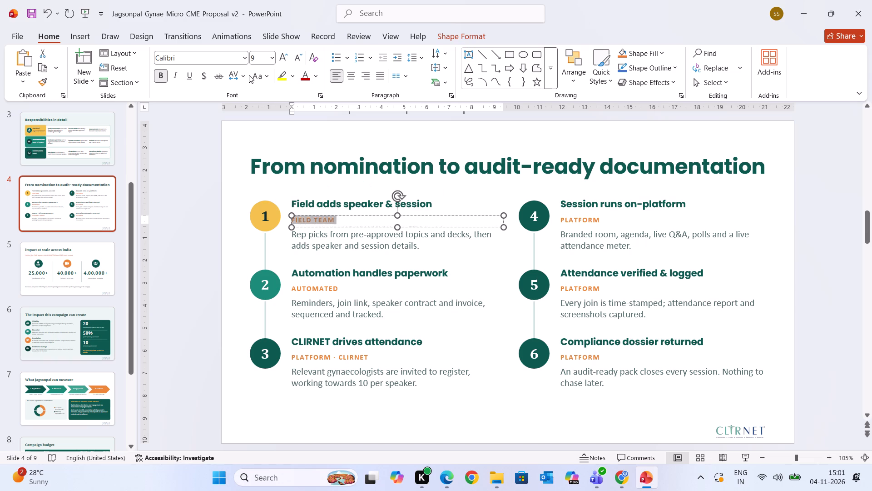
click(233, 60)
text(pop)
key(Return)
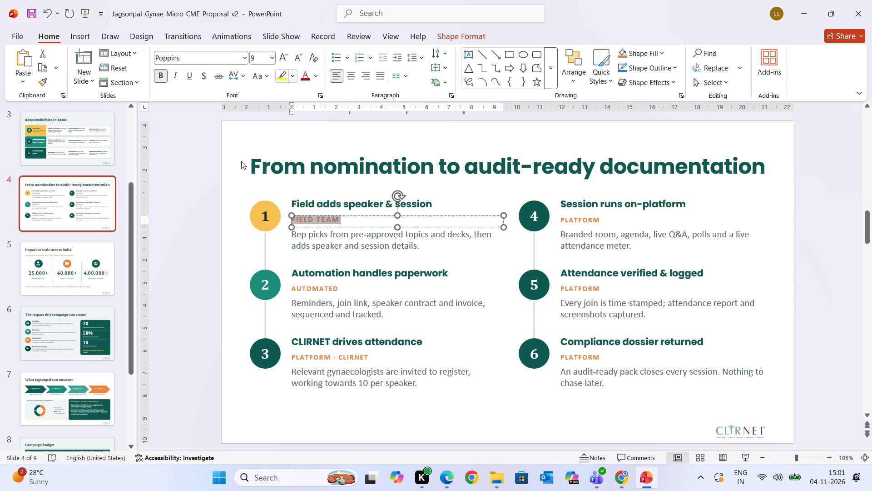
Copy the "FIELD TEAM" label's formatting onto the orange labels of the other five process steps.
click(45, 88)
drag(297, 287, 342, 286)
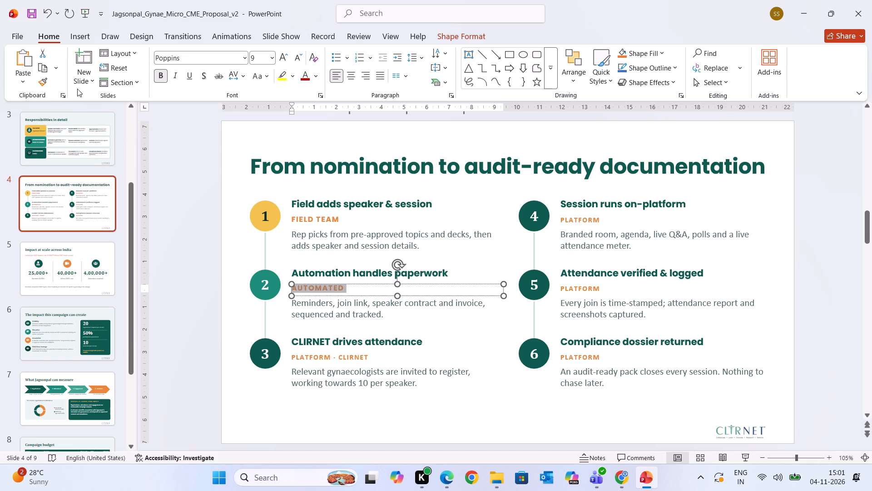
click(46, 79)
drag(297, 356, 370, 355)
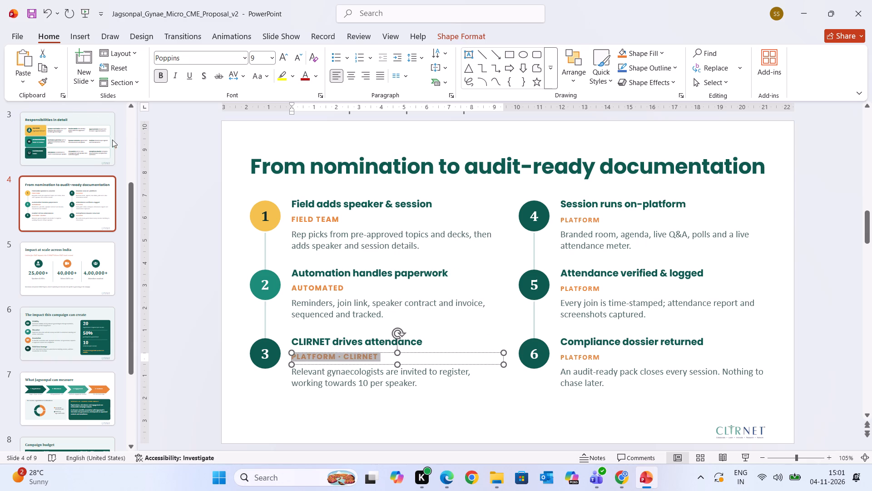
click(45, 79)
drag(565, 218, 609, 218)
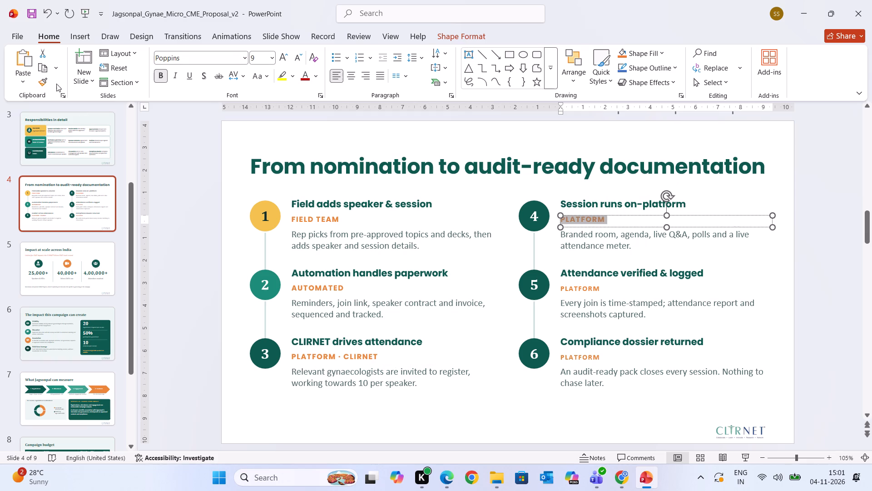
click(41, 81)
drag(567, 287, 604, 280)
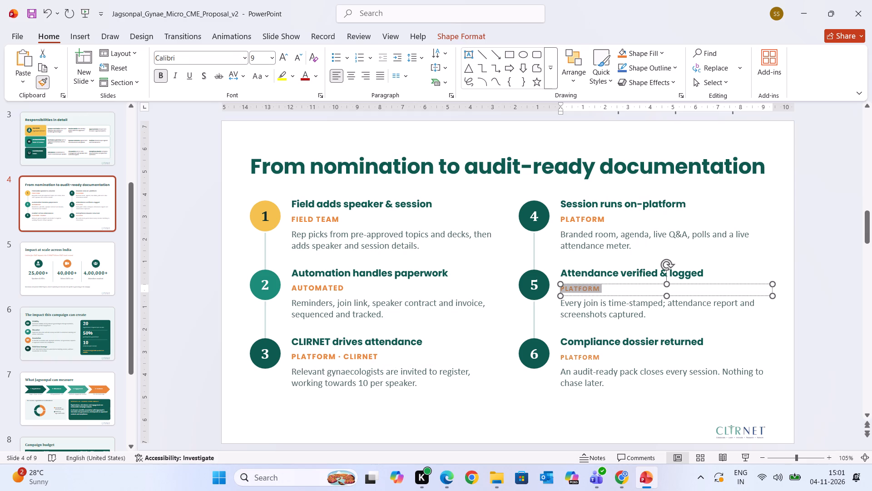
drag(604, 280, 609, 278)
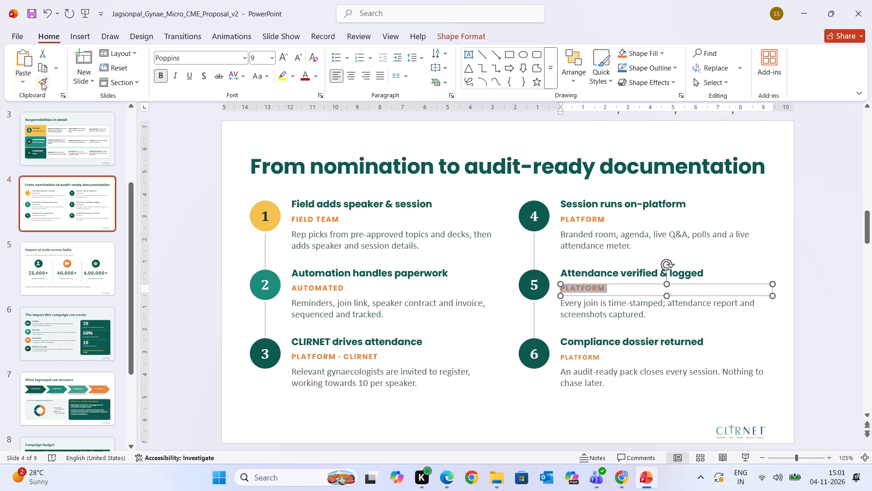
click(42, 82)
drag(566, 355, 607, 352)
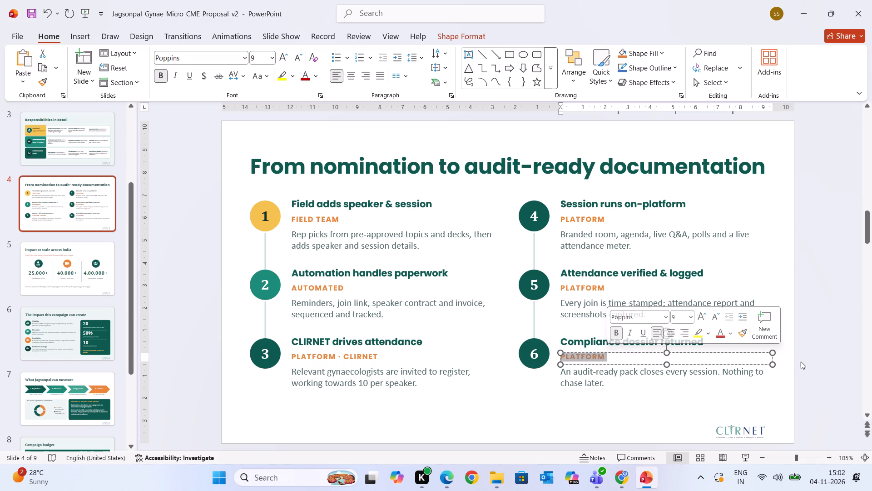
click(803, 361)
Set the first process step's description, "Rep picks from pre-approved topics and decks", to Poppins at 10.5 pt.
click(424, 250)
drag(424, 250, 292, 230)
click(211, 63)
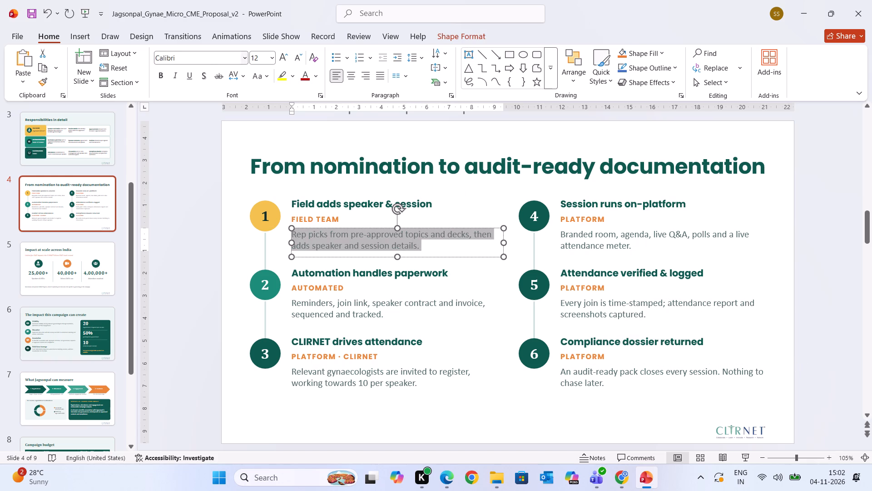
click(208, 60)
text(pop)
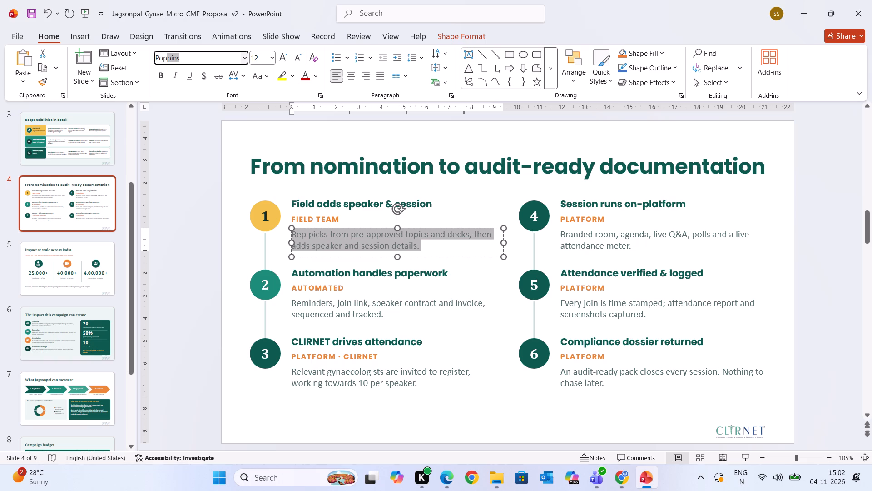
key(Return)
click(301, 57)
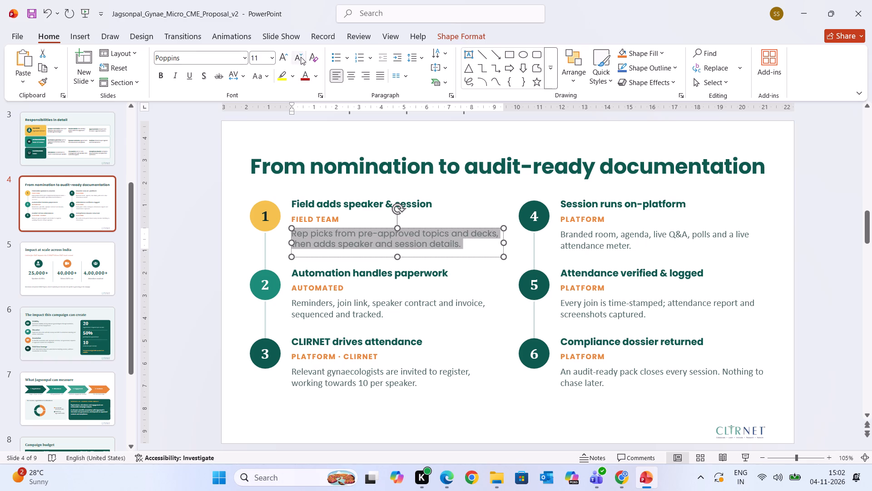
click(301, 57)
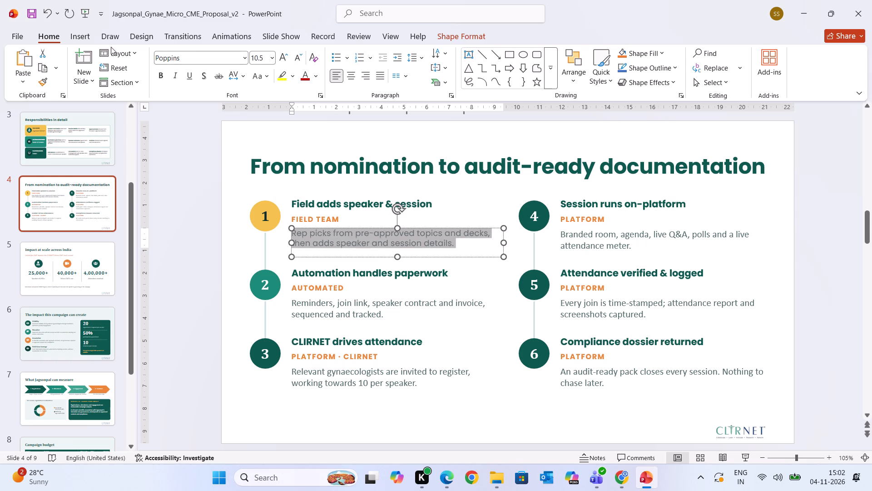
Copy the first process step's description formatting onto the descriptions of the other five process steps on slide 4.
click(39, 80)
drag(296, 298, 406, 313)
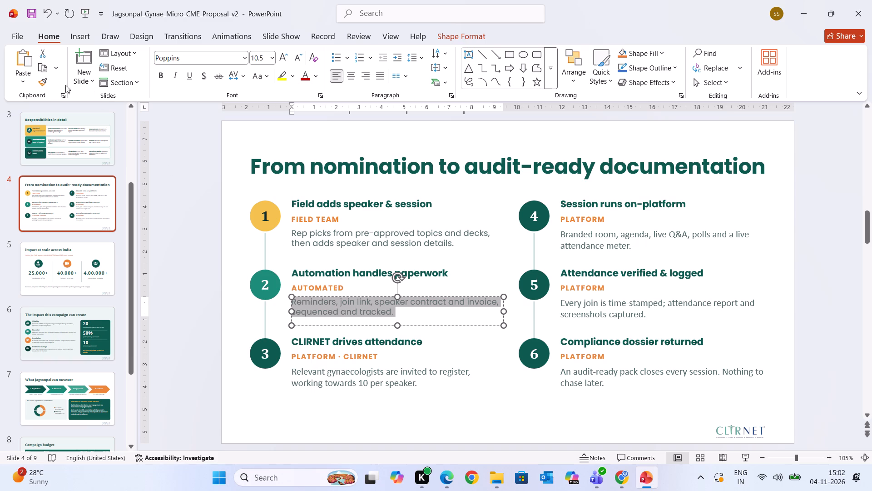
click(48, 83)
drag(294, 370, 426, 387)
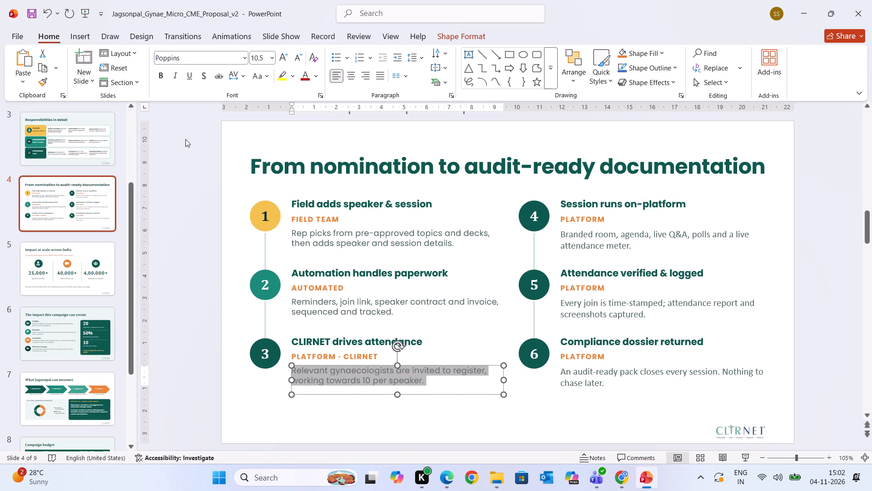
click(42, 80)
drag(565, 231, 637, 248)
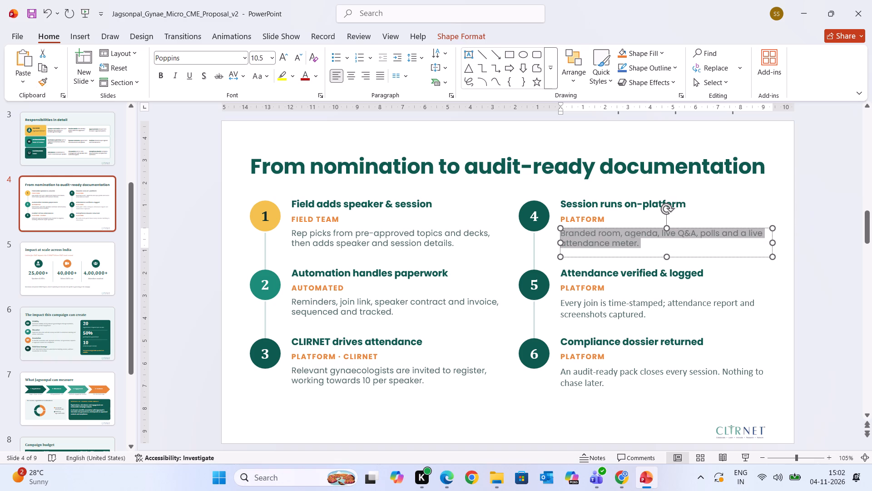
click(45, 83)
drag(563, 302, 645, 315)
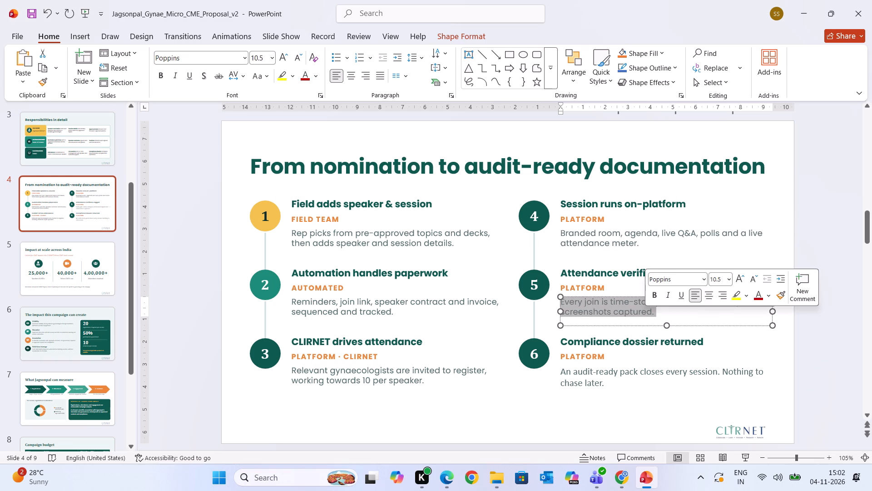
click(40, 80)
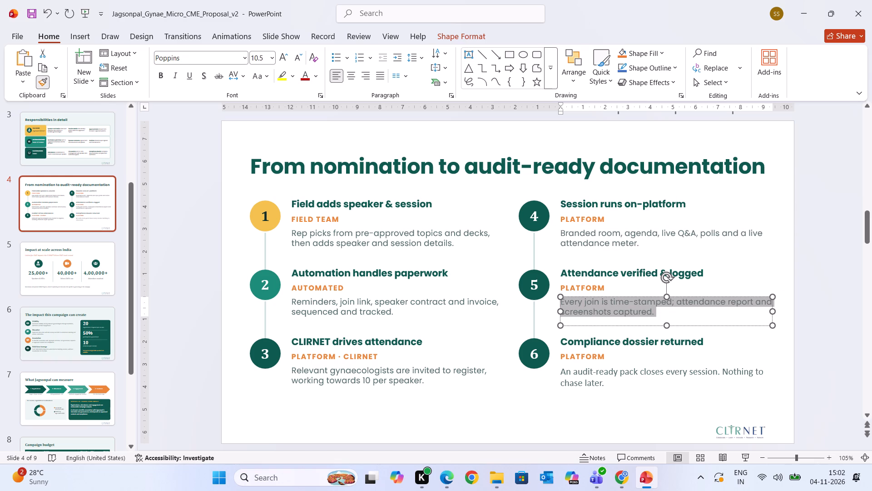
drag(564, 369, 611, 383)
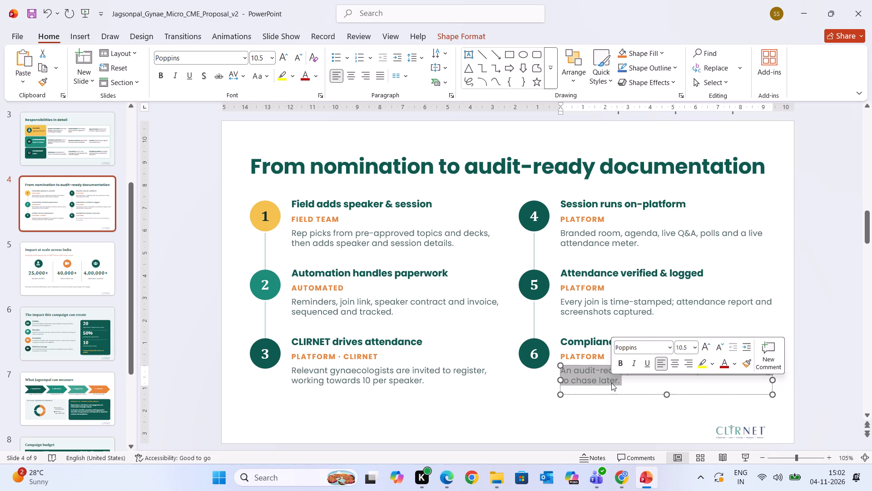
click(830, 377)
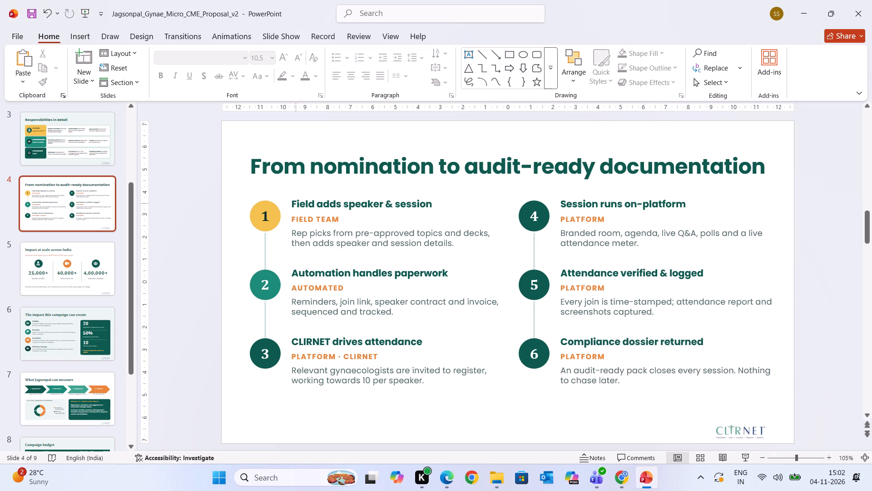
Change the font of the numerals 1 and 2 in the process step circles to Poppins.
drag(263, 214, 268, 215)
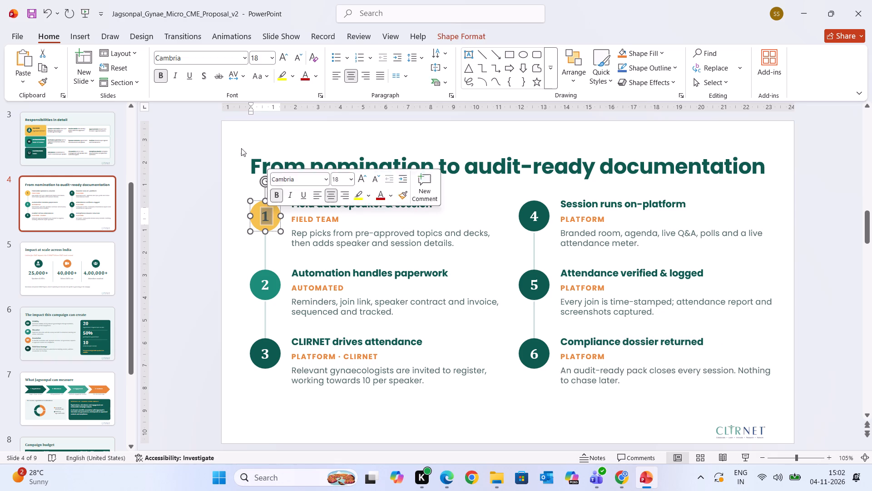
click(198, 61)
text(pop)
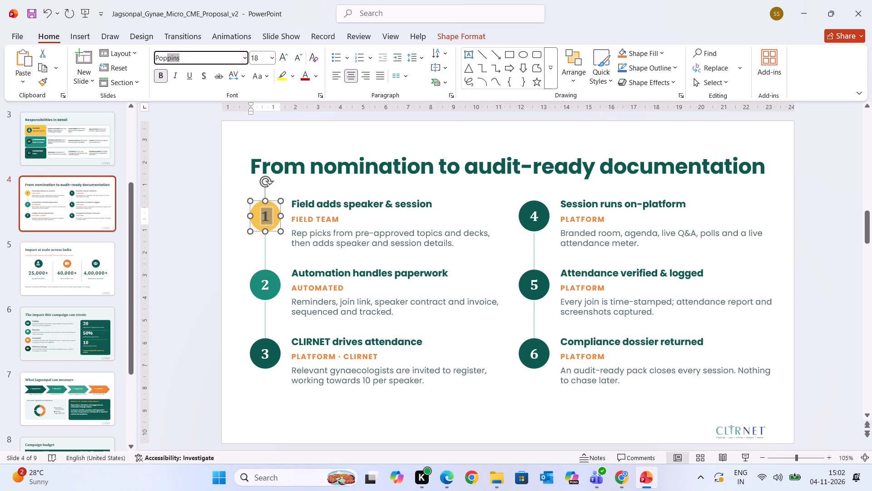
key(Return)
click(294, 300)
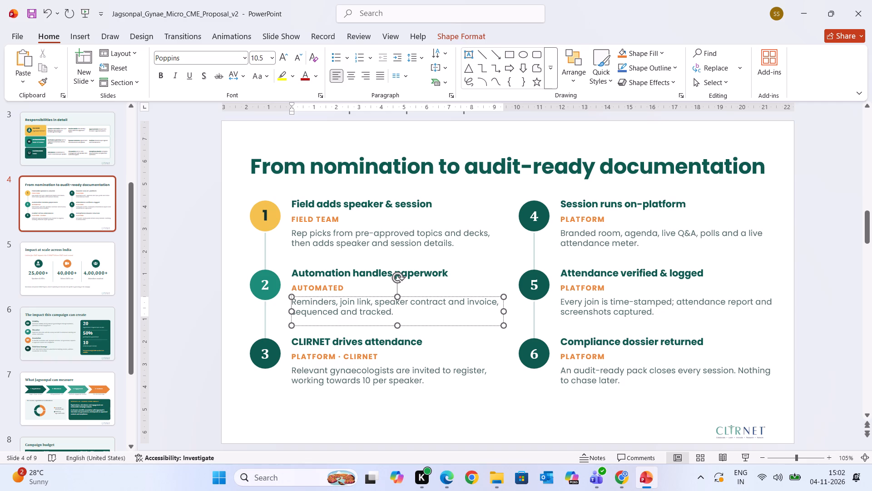
drag(261, 286, 269, 286)
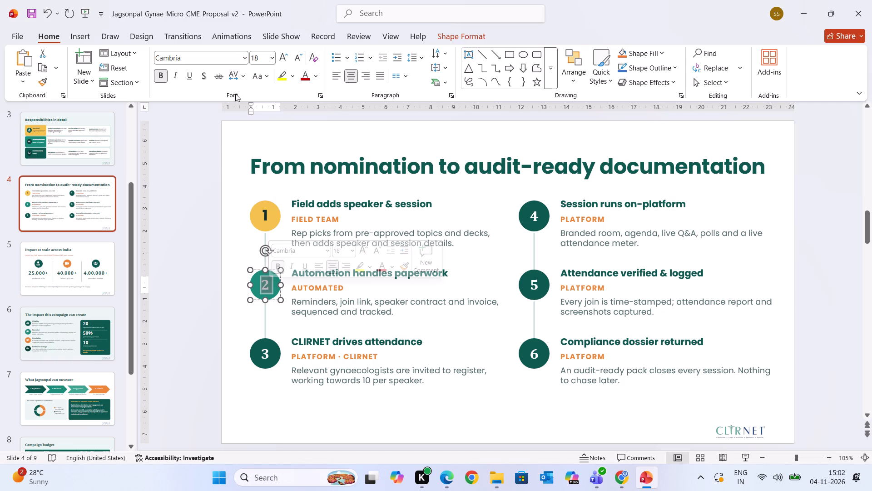
click(220, 59)
text(pop)
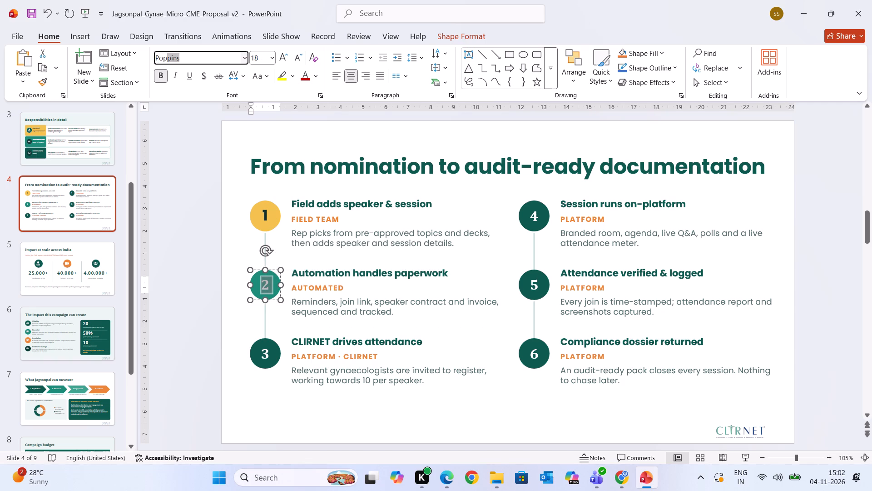
key(Return)
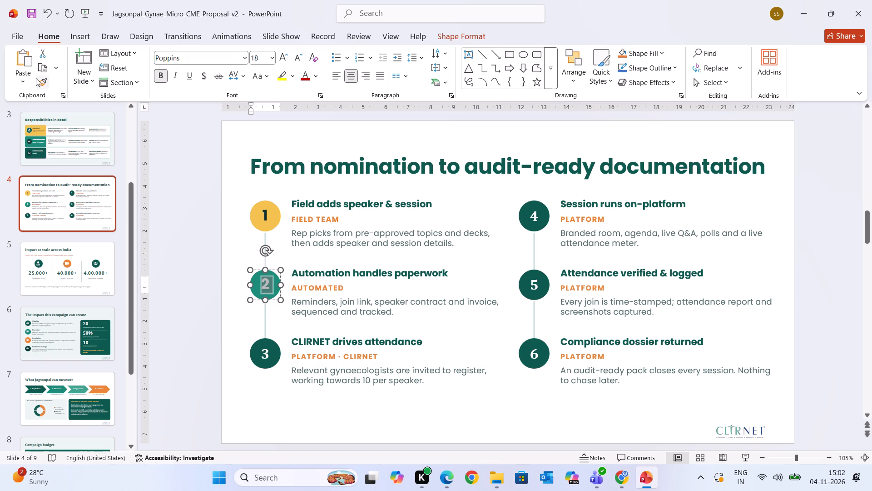
Copy the numeral 2's formatting onto the numeral 3 in the circle beside "CLIRNET drives attendance".
click(36, 78)
drag(267, 355, 274, 355)
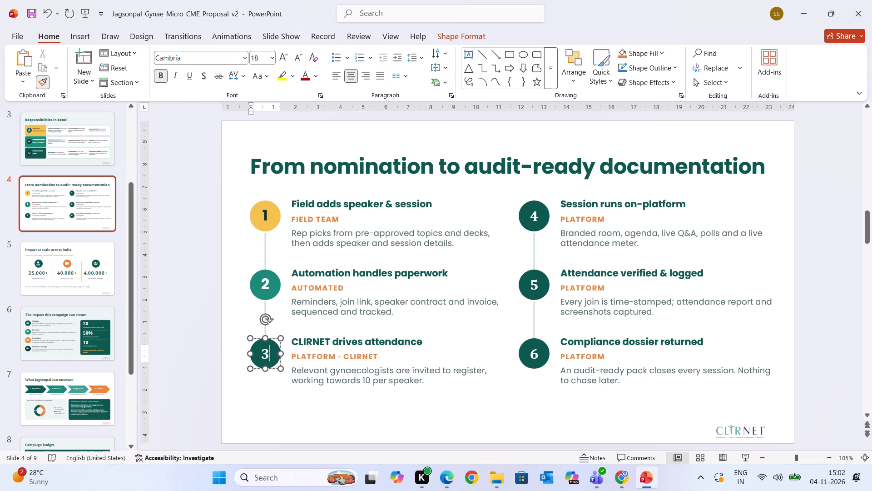
drag(274, 355, 262, 356)
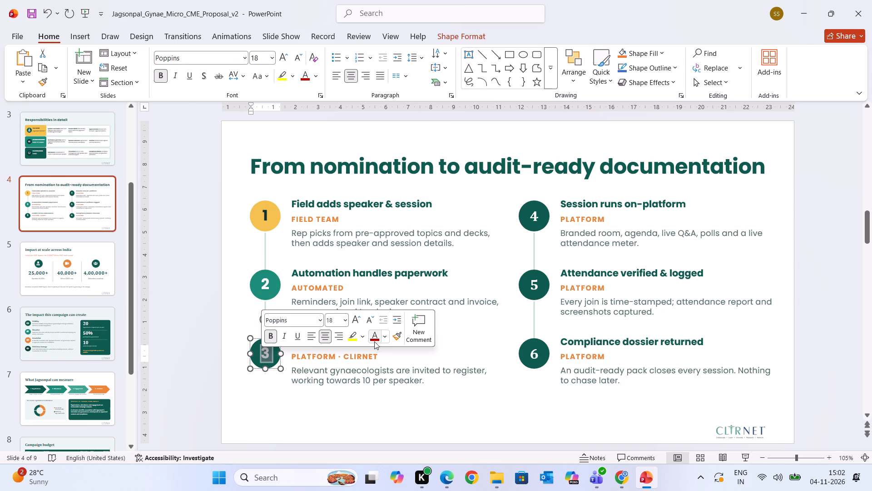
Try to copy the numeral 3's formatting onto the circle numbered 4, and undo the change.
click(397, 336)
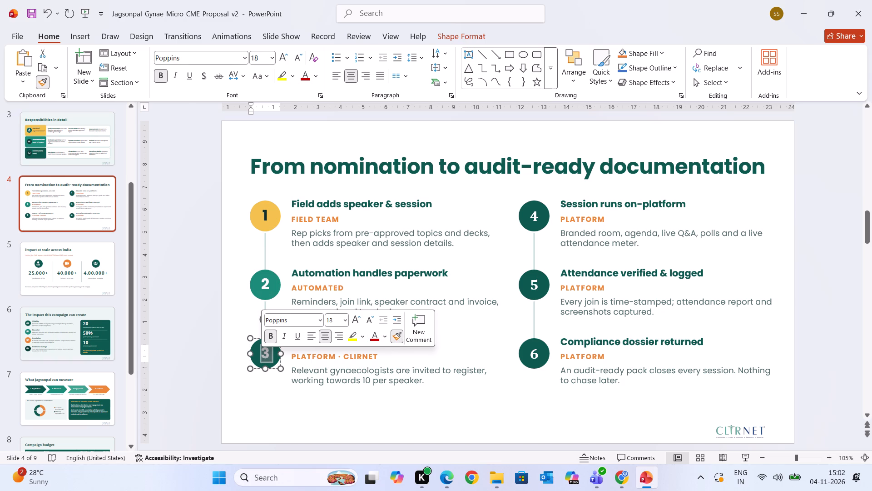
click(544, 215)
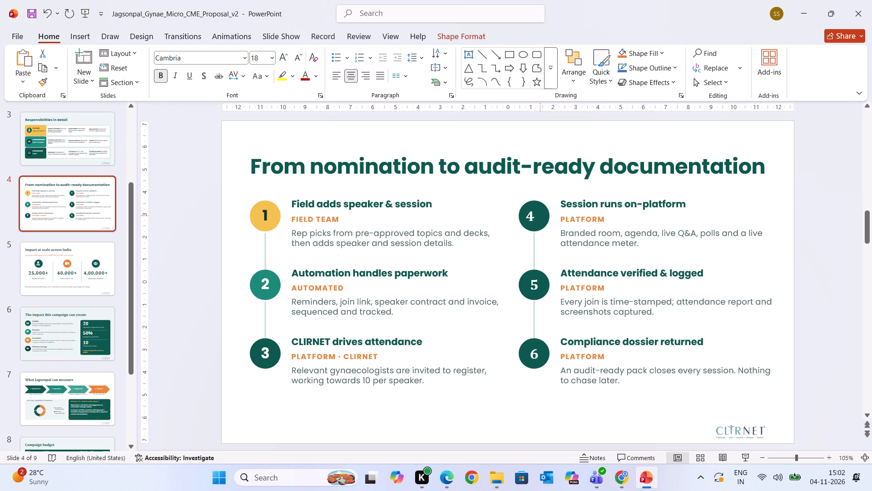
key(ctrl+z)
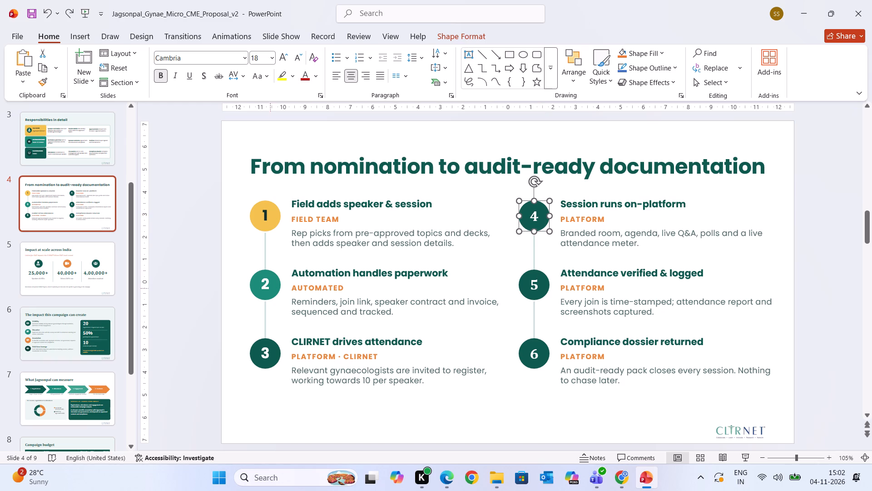
Copy the numeral 2's formatting onto the numeral 4 in the circle beside "Session runs on-platform".
click(260, 290)
click(262, 286)
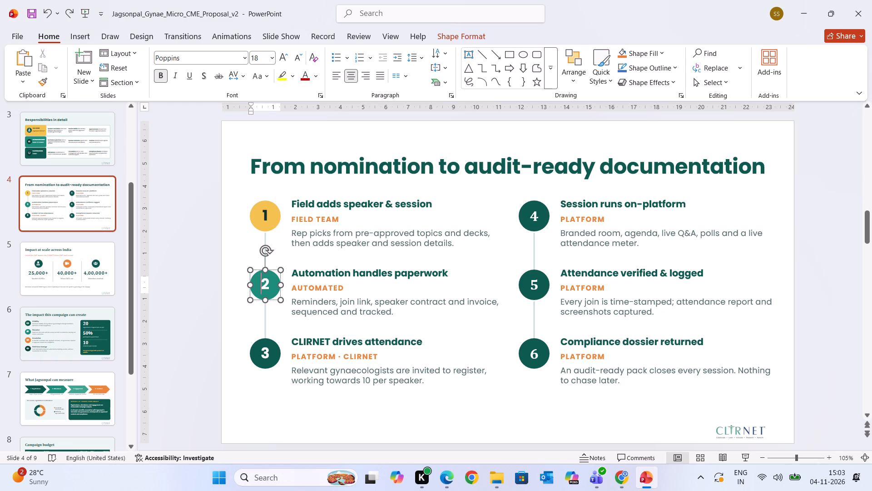
drag(262, 286, 274, 286)
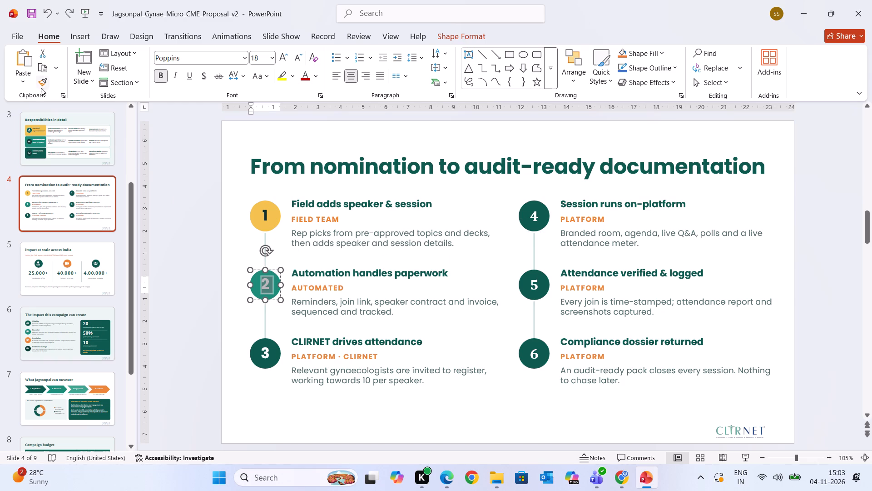
click(42, 83)
drag(536, 214, 531, 215)
Change the font of the numerals 5 and 6 in the remaining process step circles to Poppins.
click(668, 190)
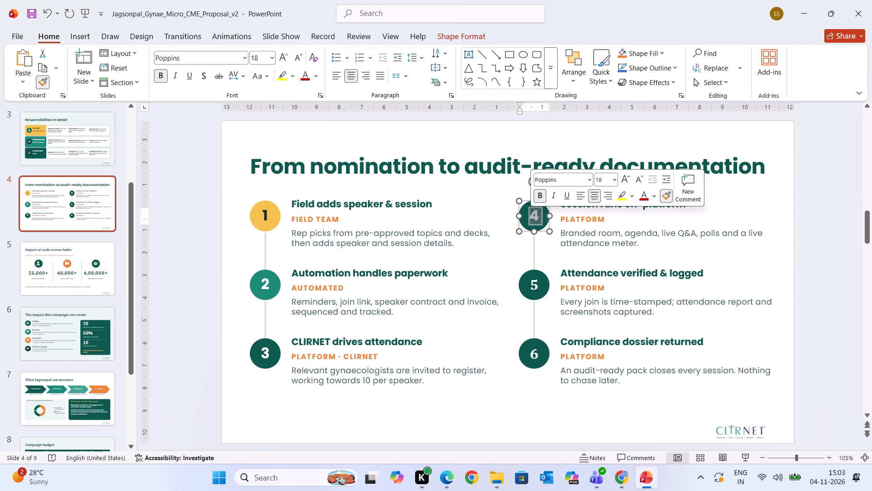
click(539, 280)
click(536, 283)
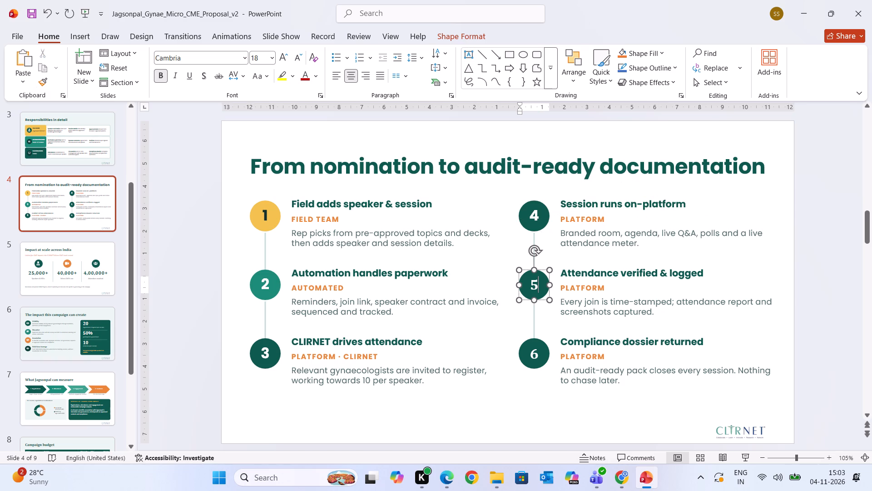
click(536, 283)
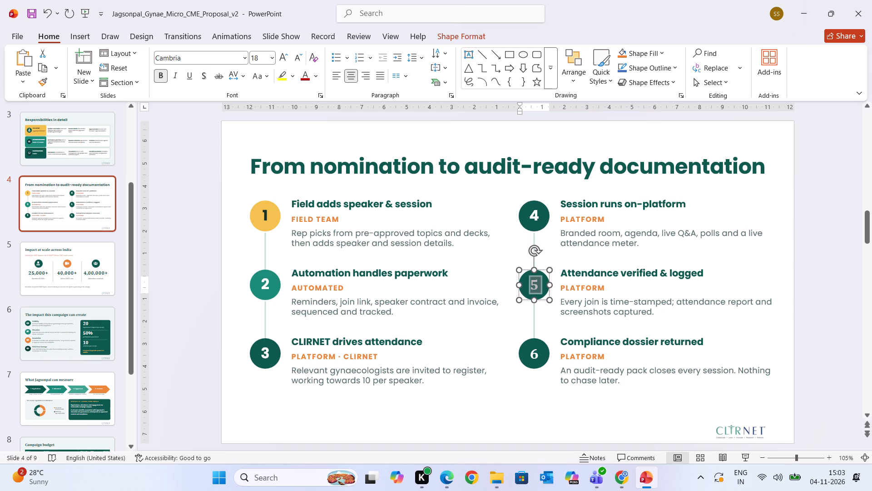
click(198, 61)
text(pop)
key(Return)
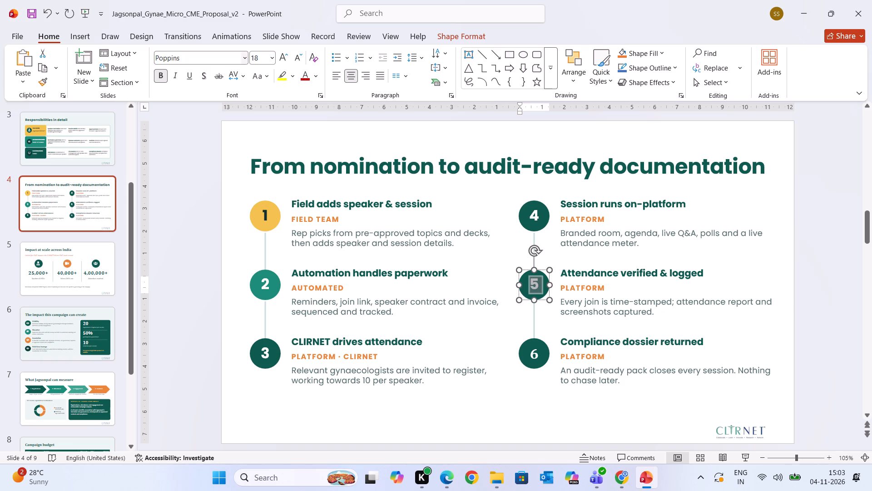
click(535, 357)
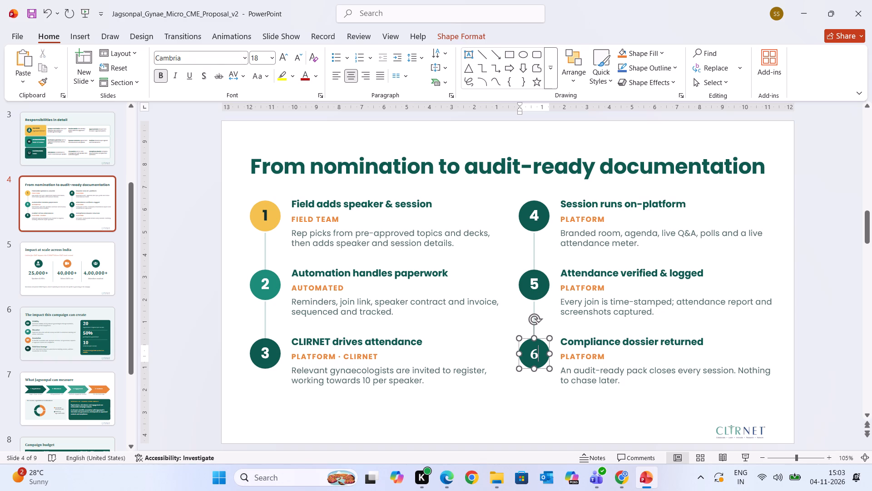
drag(535, 357, 530, 358)
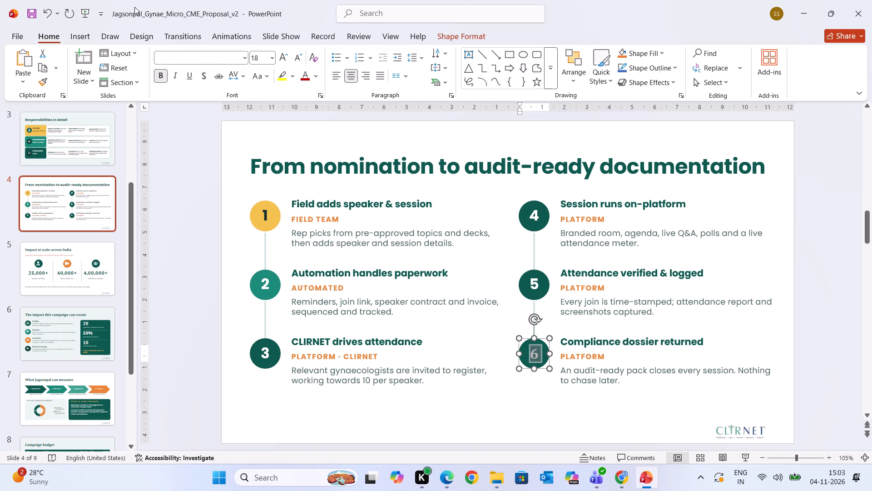
click(191, 58)
text(pop)
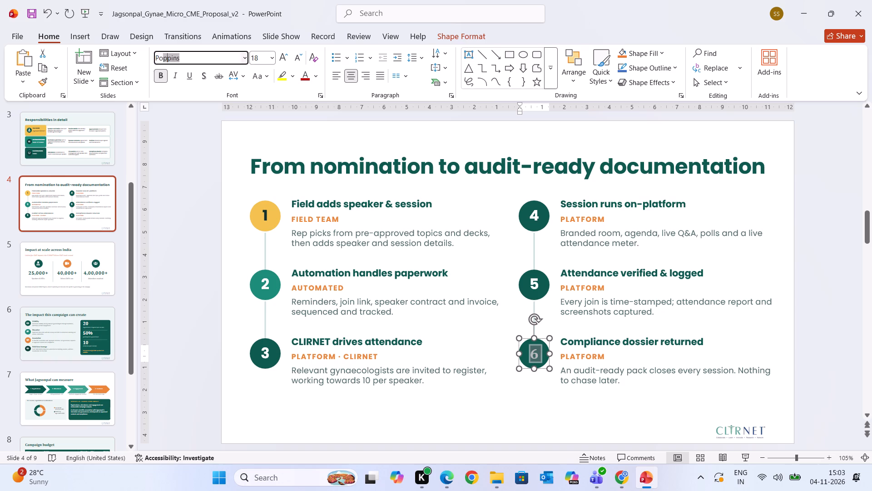
key(Return)
click(845, 332)
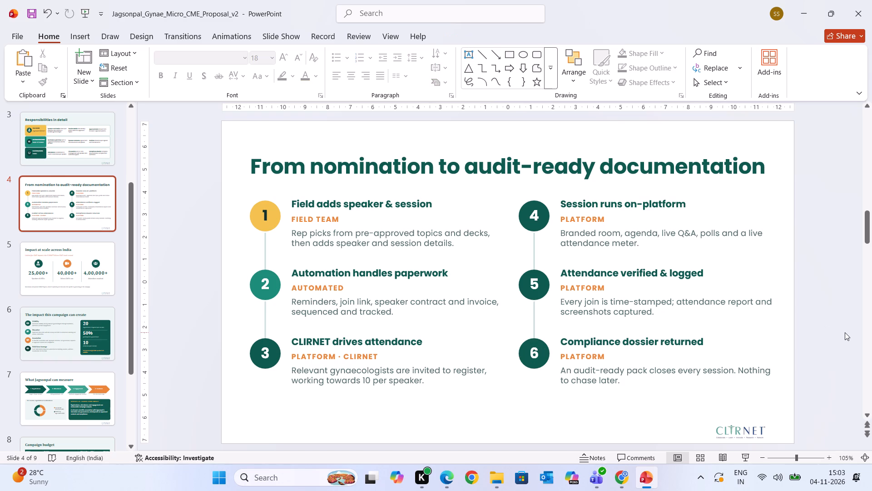
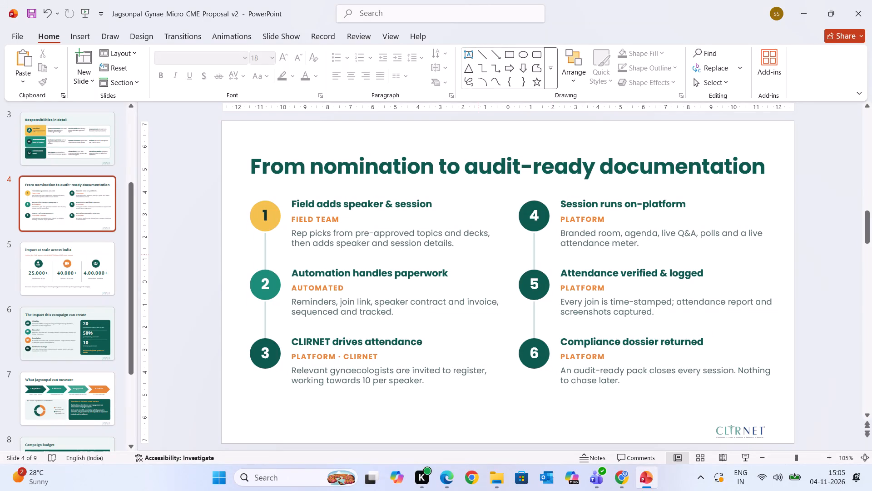
Copy the formatting of slide 4's title onto the slide 5 title "Impact at scale across India".
click(85, 264)
click(301, 167)
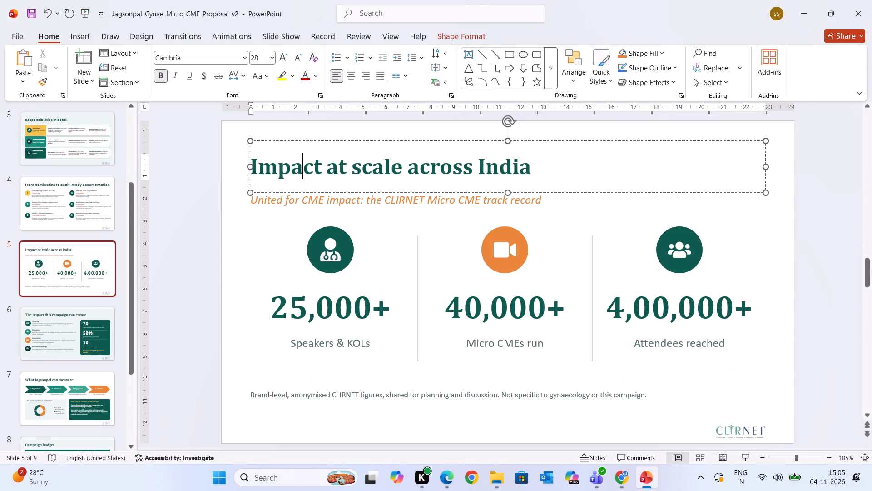
click(529, 167)
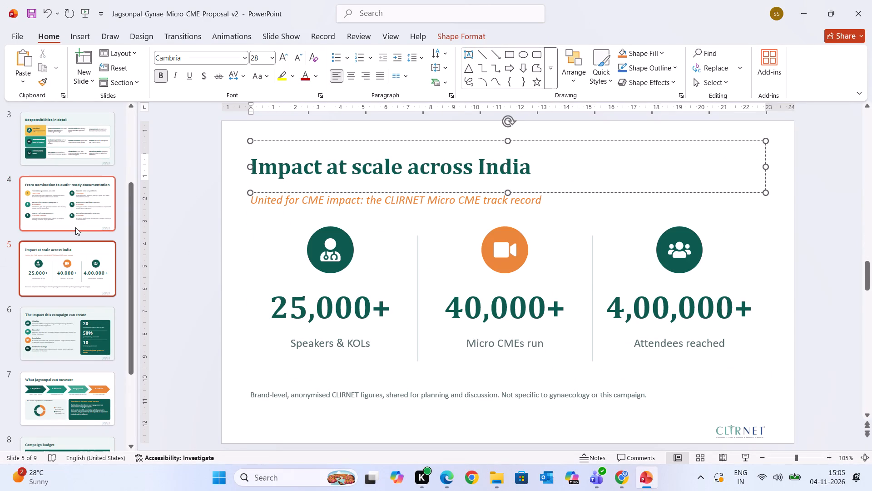
click(75, 227)
click(284, 160)
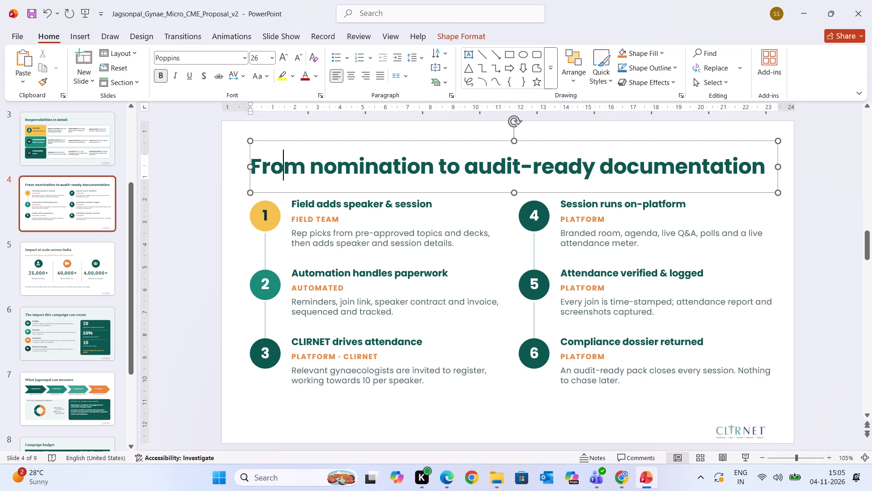
drag(765, 165, 227, 187)
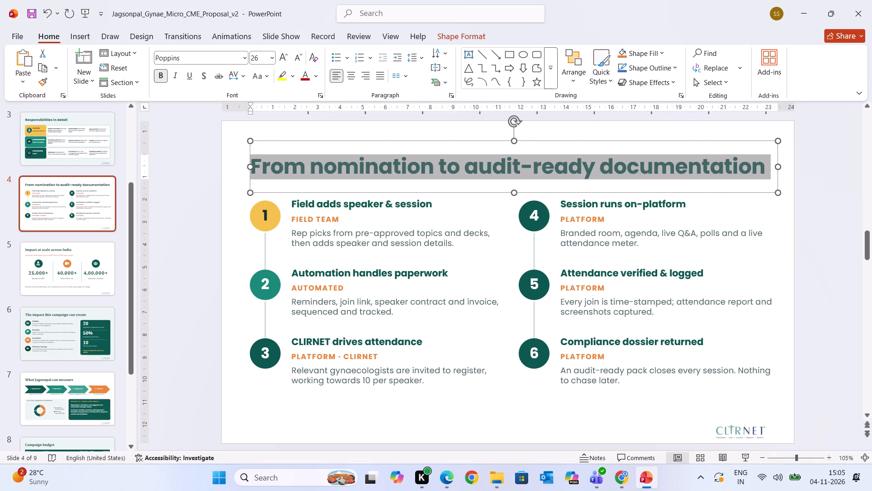
drag(227, 187, 225, 186)
click(42, 79)
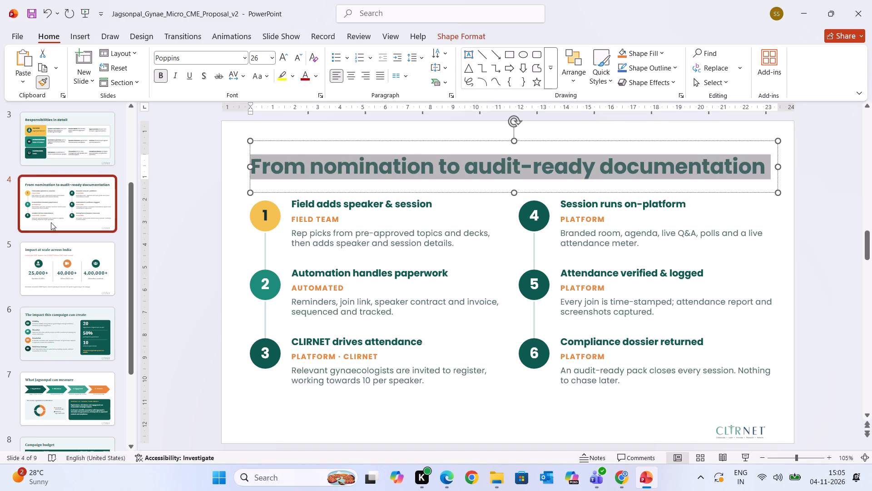
click(53, 254)
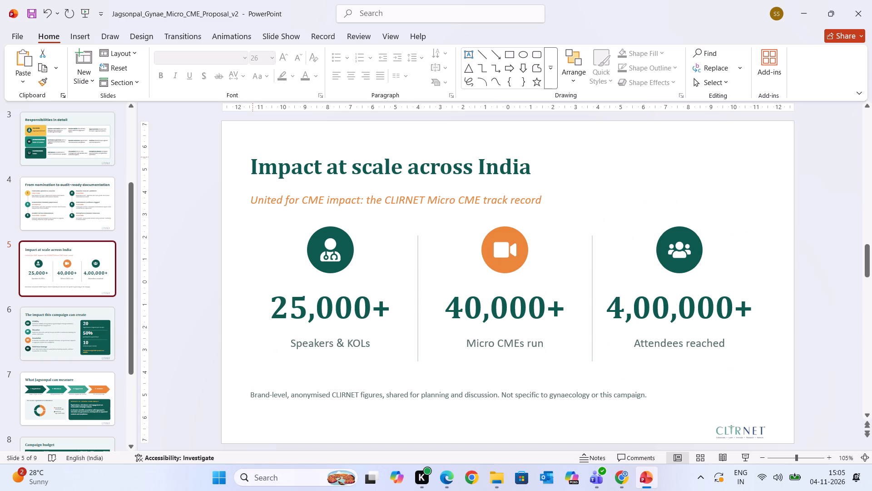
drag(258, 161, 578, 160)
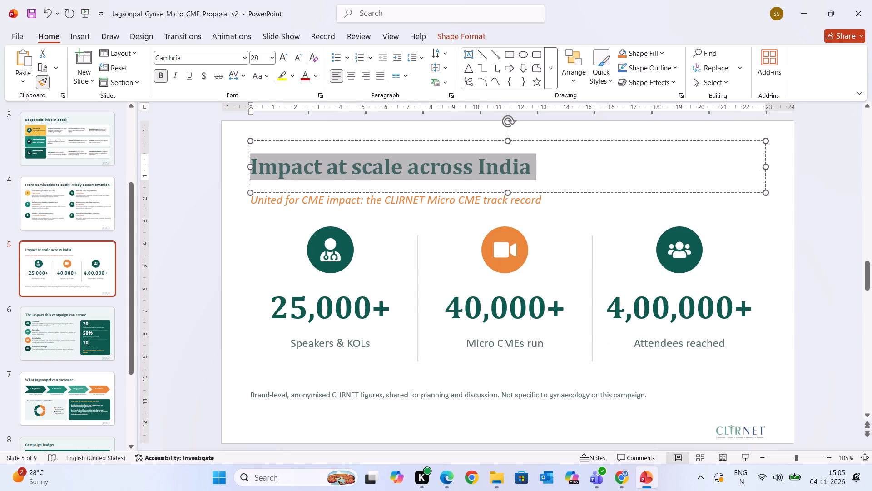
drag(578, 160, 580, 160)
Set the orange subtitle "United for CME impact: the CLIRNET Micro CME track record" to Poppins at size 12.
click(422, 198)
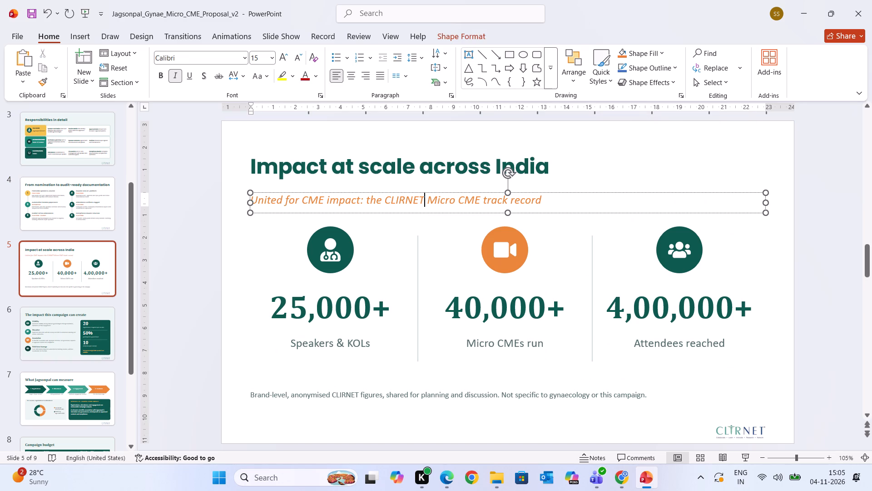
drag(540, 202, 182, 208)
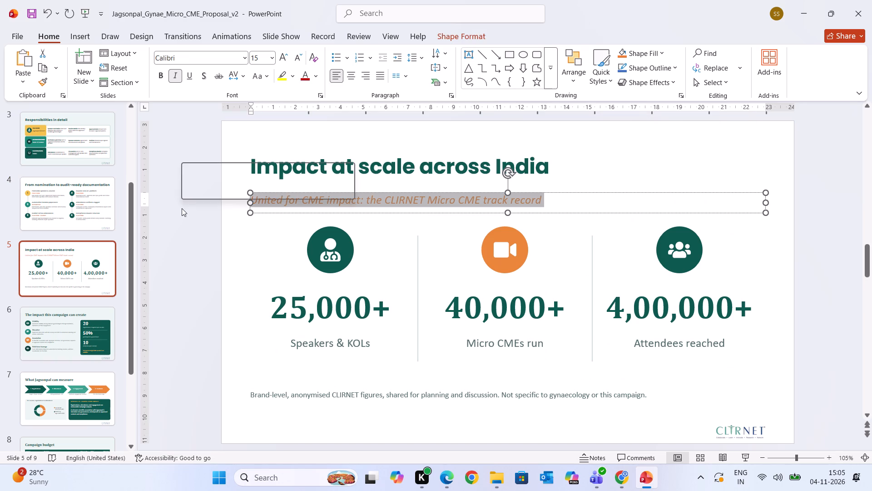
click(183, 58)
text(pop)
key(Return)
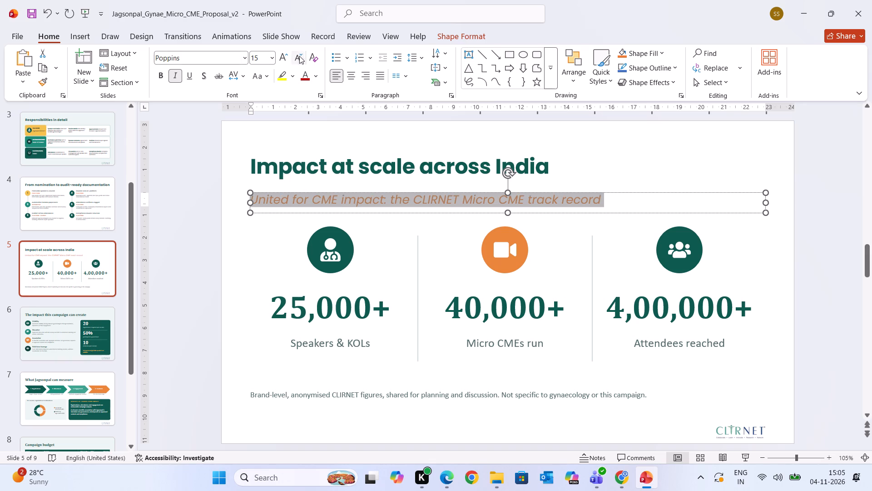
click(299, 56)
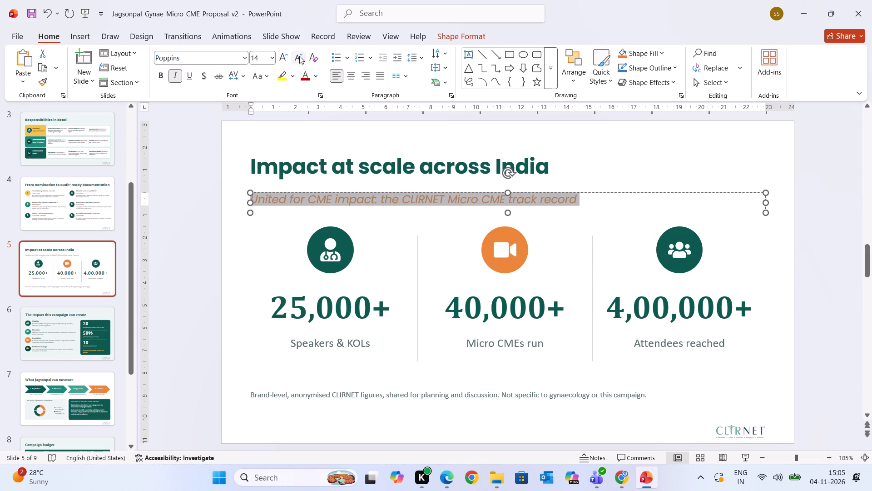
click(299, 56)
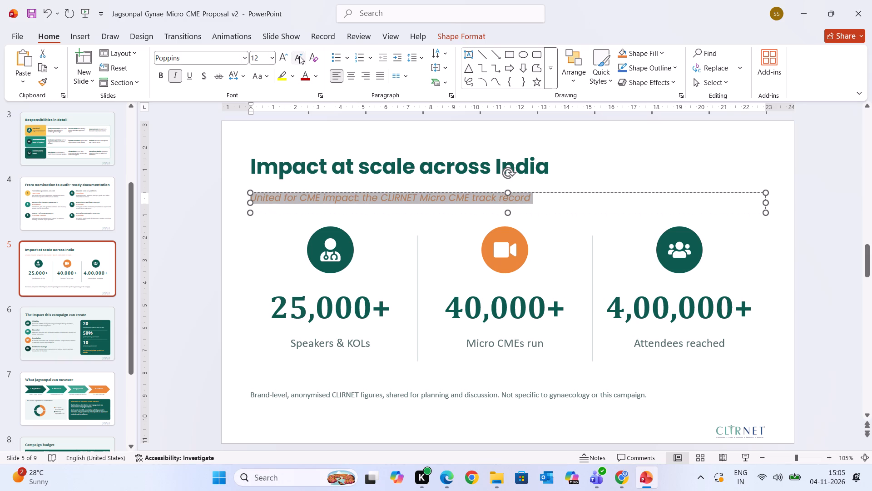
click(785, 282)
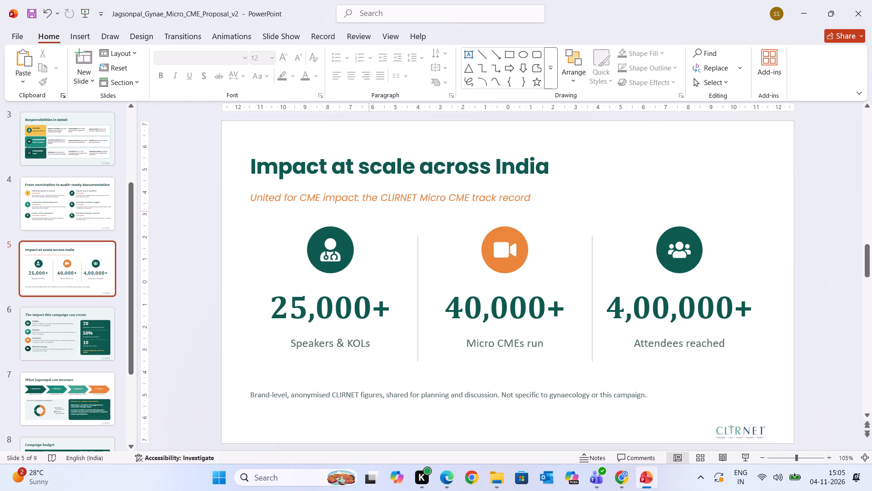
Move the orange subtitle up so it sits closer beneath the slide title.
click(366, 200)
drag(370, 192, 371, 183)
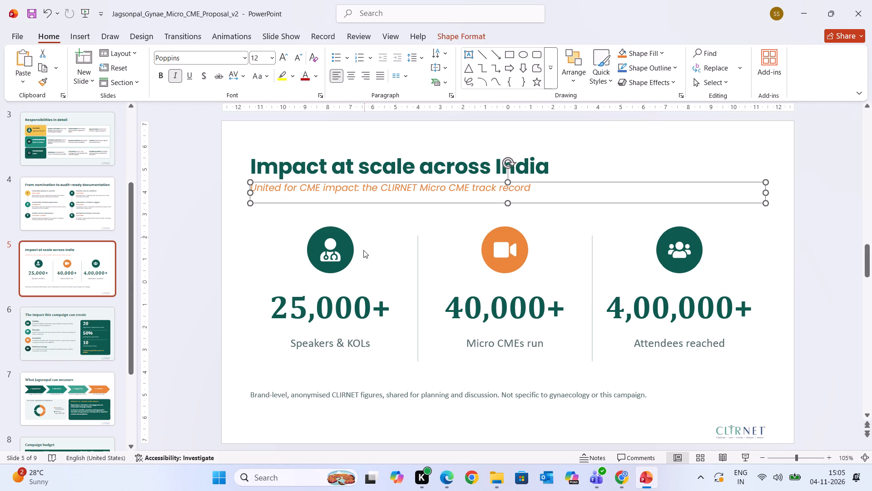
Set the "25,000+" figure above "Speakers & KOLs" to Poppins at size 36.
click(354, 304)
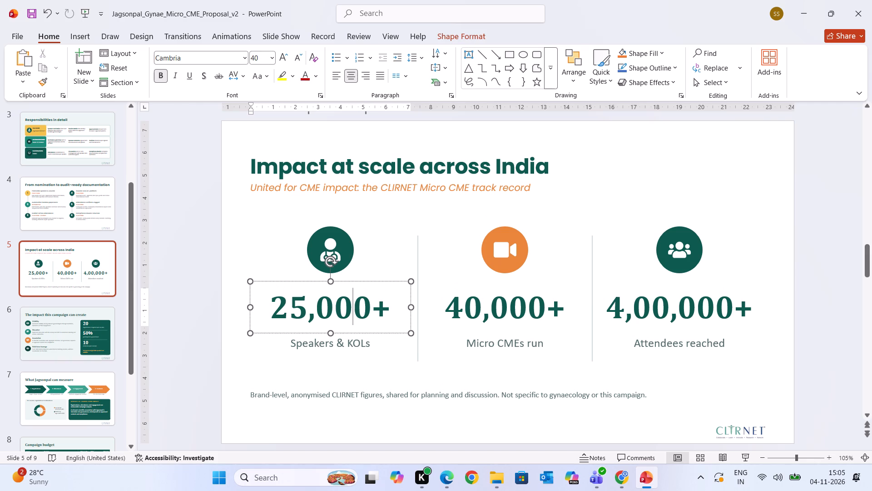
click(274, 313)
drag(274, 313, 398, 298)
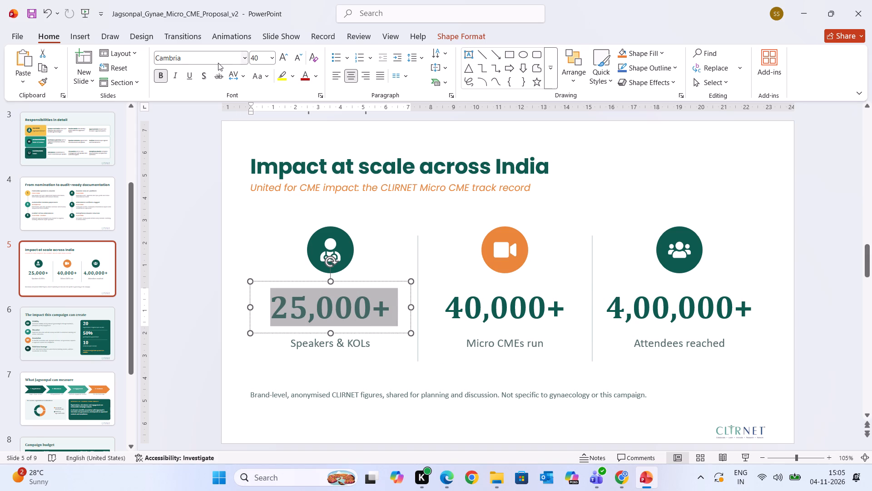
click(214, 55)
text(pop)
key(Return)
click(294, 60)
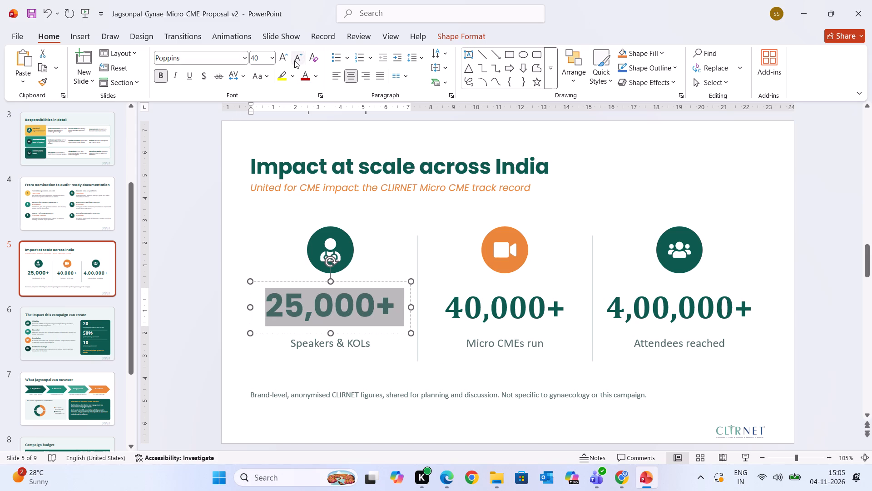
Copy the "25,000+" figure's formatting onto the "40,000+" and "4,00,000+" figures.
click(43, 83)
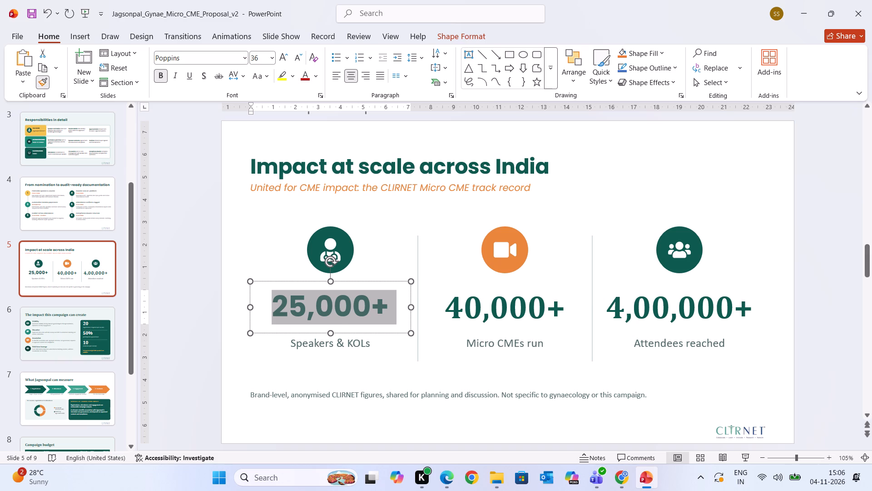
right_drag(452, 302, 570, 298)
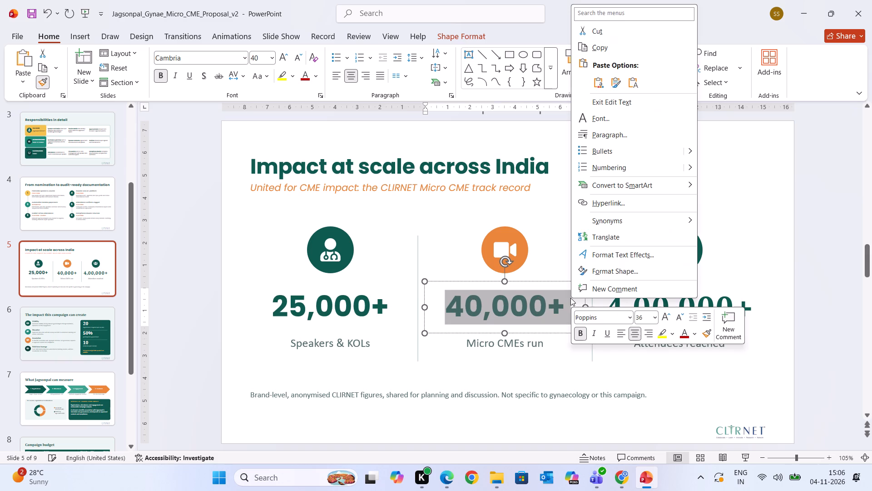
click(39, 80)
drag(614, 302, 758, 291)
click(832, 320)
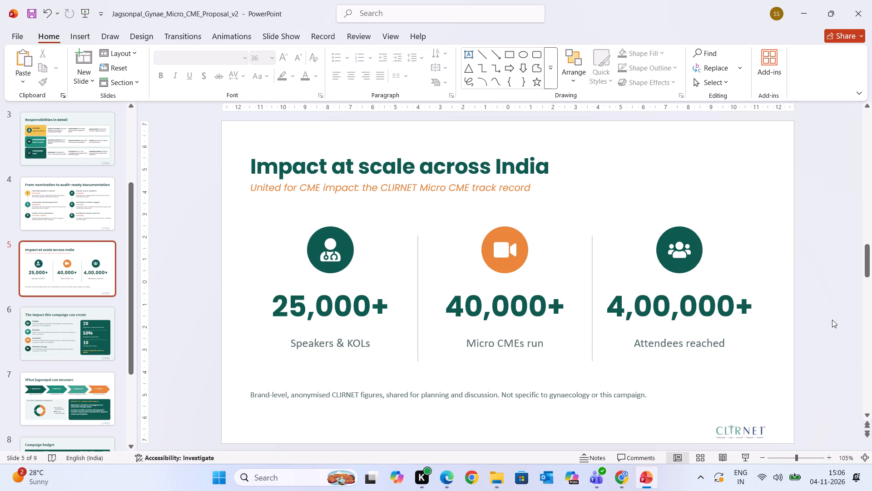
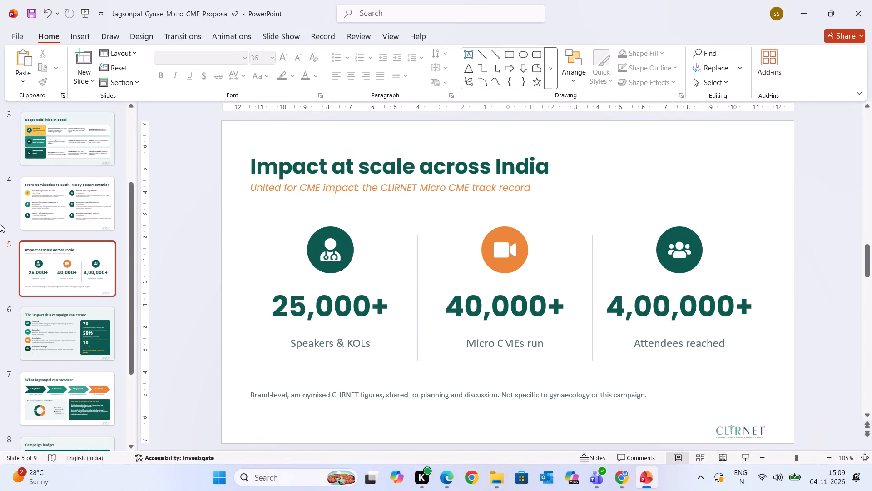
Copy the Visibility description from slide 6, "The impact this campaign can create", into the message draft of the open ChatGPT chat.
click(56, 360)
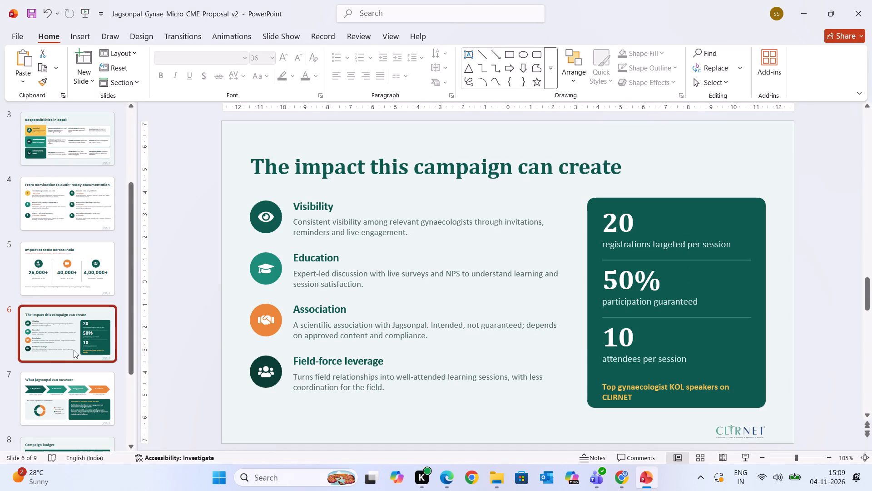
click(407, 387)
click(375, 344)
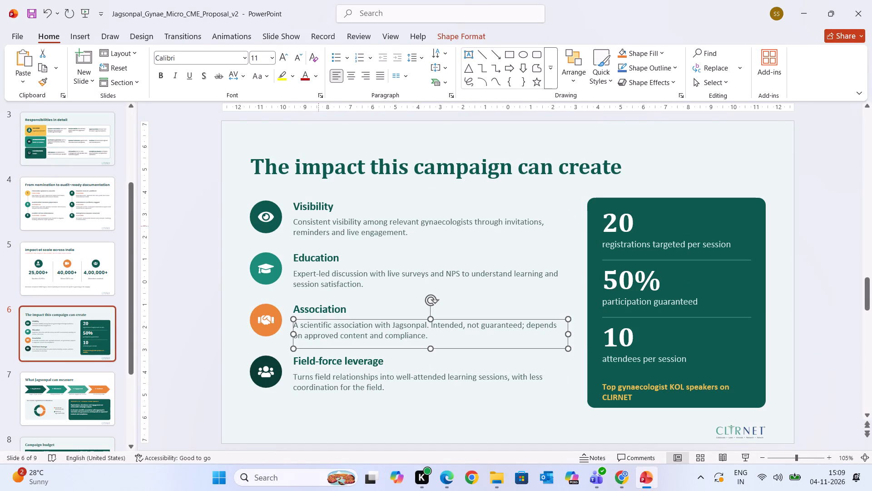
click(318, 226)
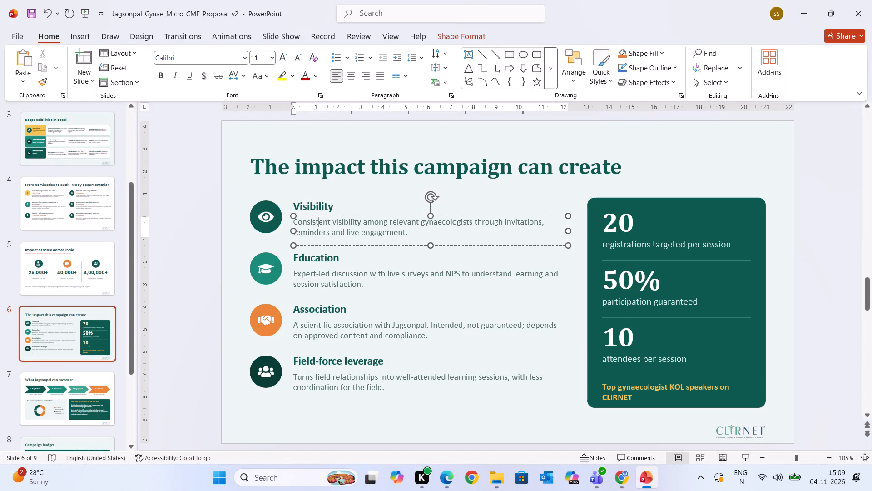
click(375, 264)
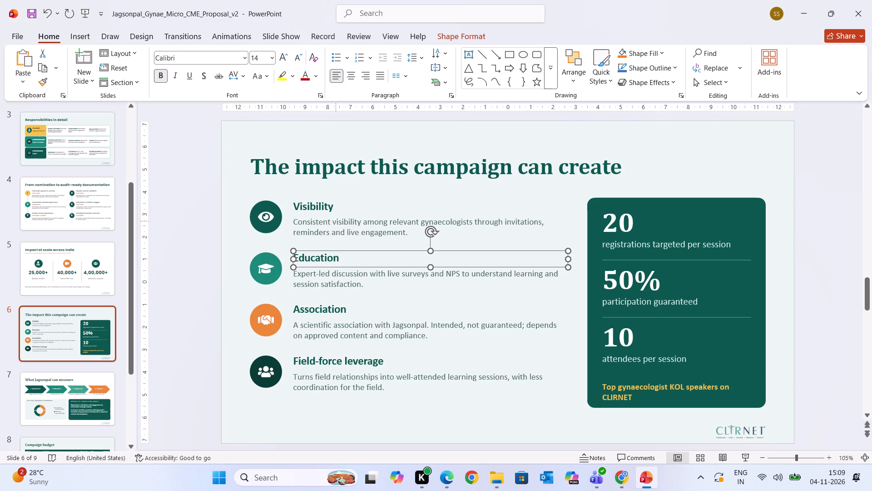
drag(411, 234, 307, 221)
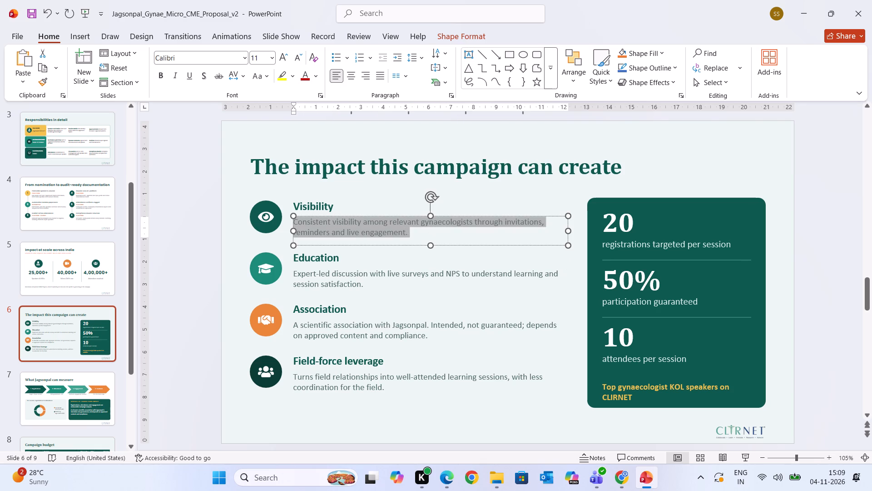
drag(307, 221, 294, 220)
key(ctrl+c)
click(621, 479)
click(441, 435)
key(ctrl+v)
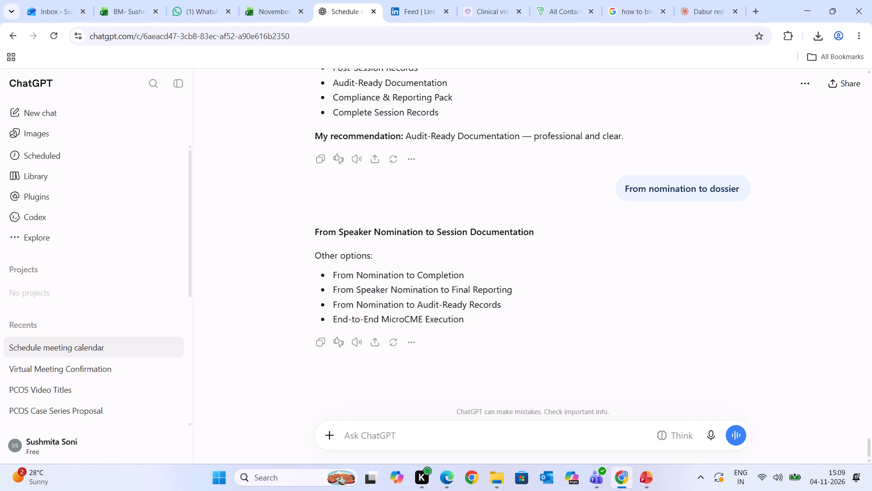
click(619, 483)
click(351, 291)
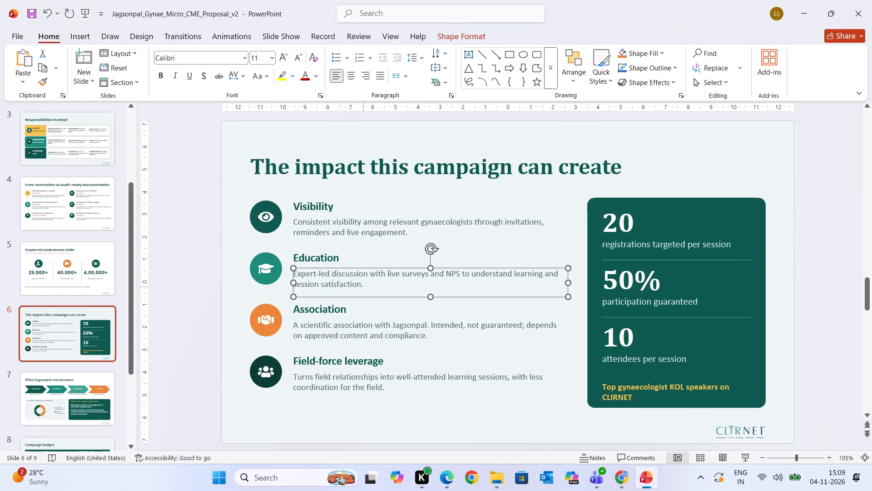
drag(365, 287, 315, 276)
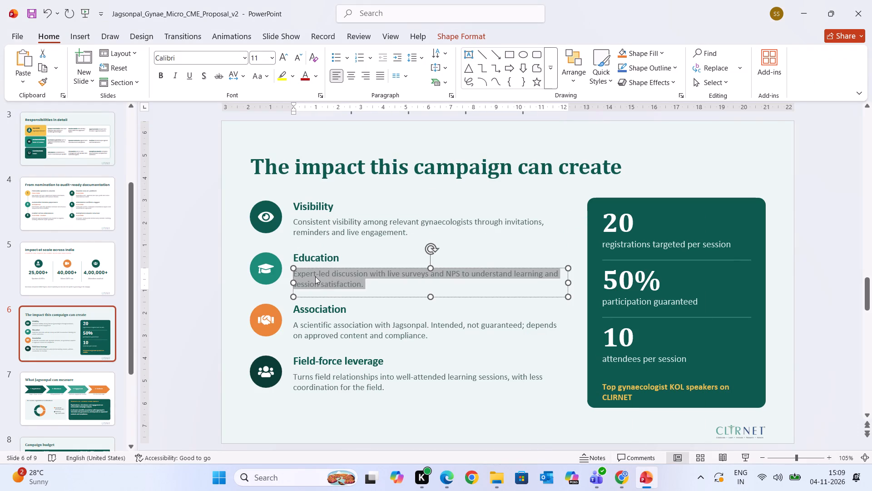
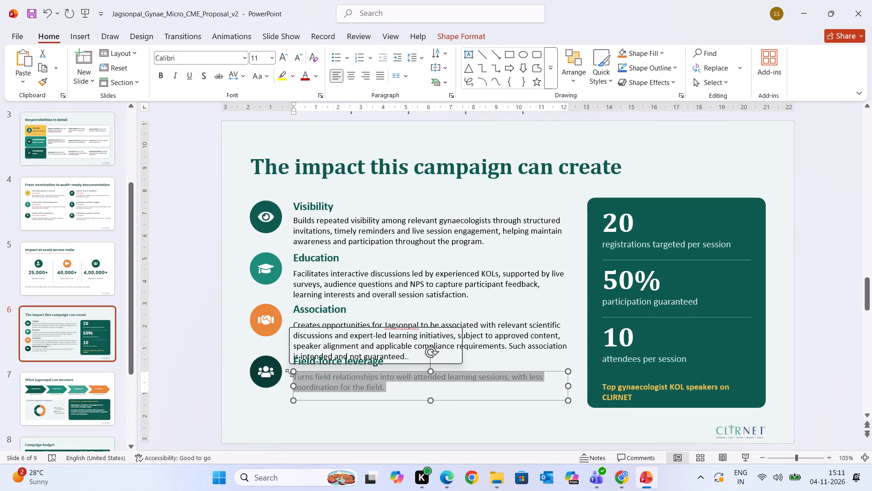
key(ctrl+v)
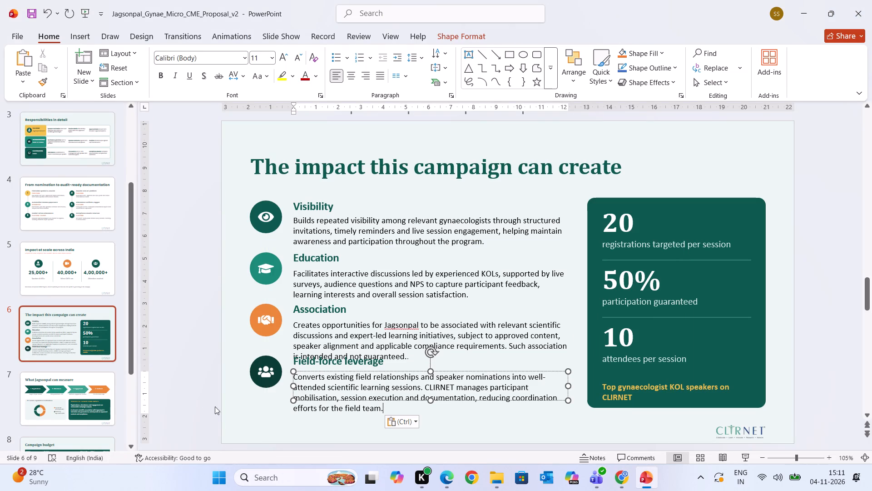
click(203, 386)
Set slide 6's title "The impact this campaign can create" in Poppins at size 26.
click(305, 165)
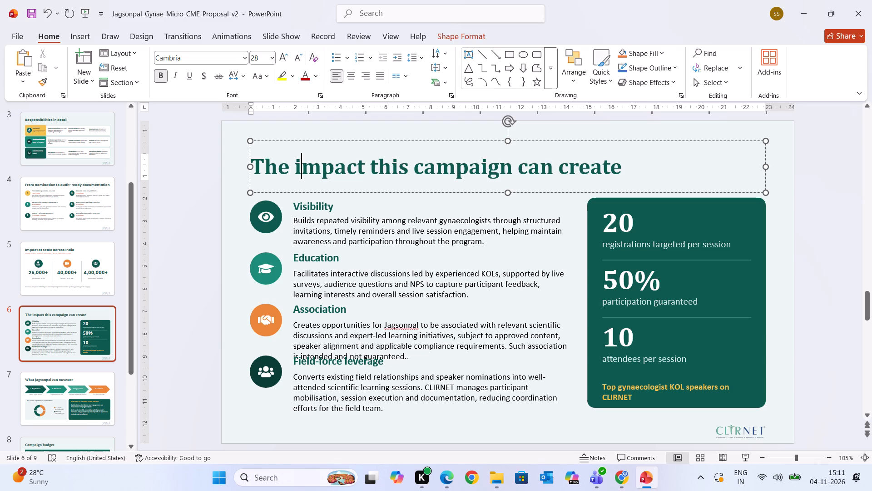
click(623, 168)
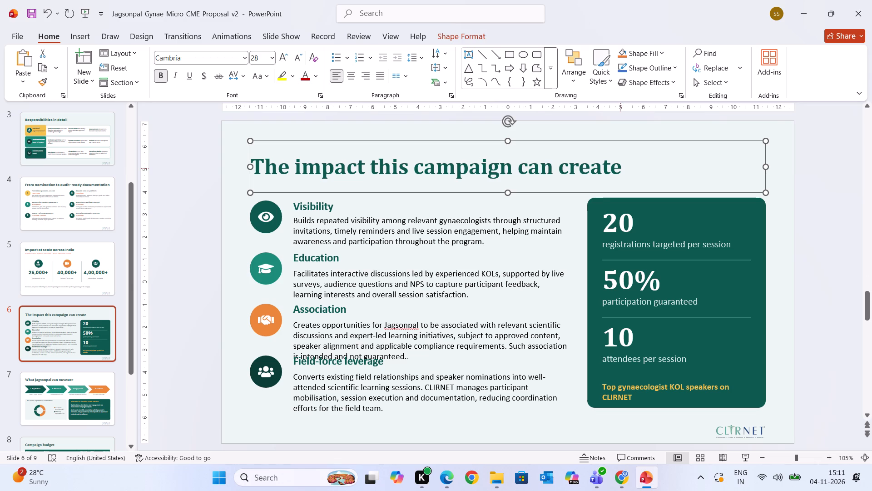
drag(620, 168, 240, 158)
click(193, 55)
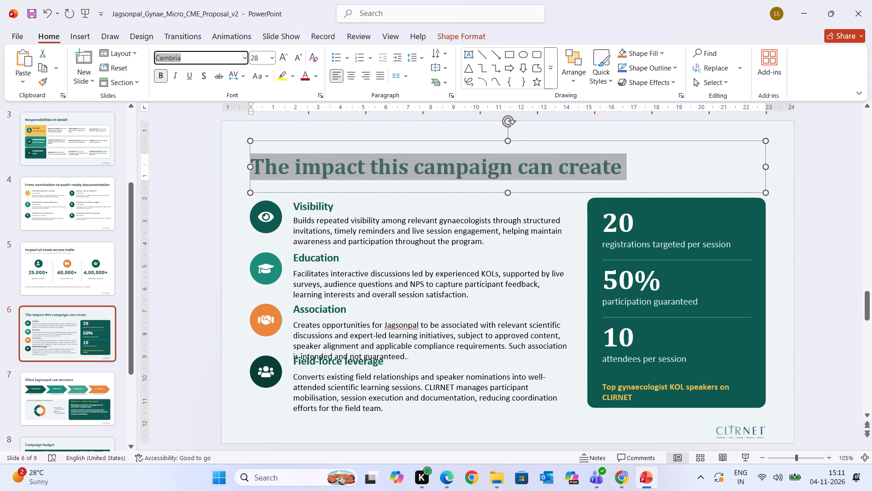
text(pop)
key(Return)
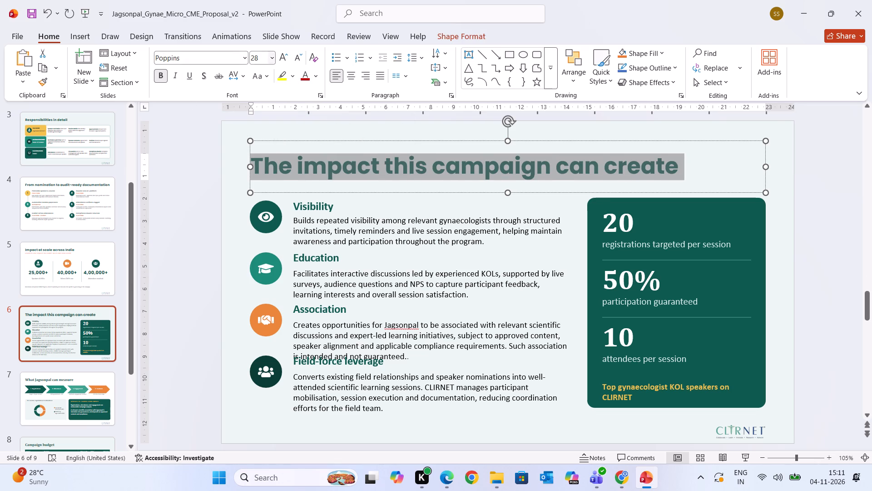
click(266, 61)
text(26)
key(Return)
Set the Visibility description in Poppins and reduce its font size to 9.
click(306, 215)
click(305, 204)
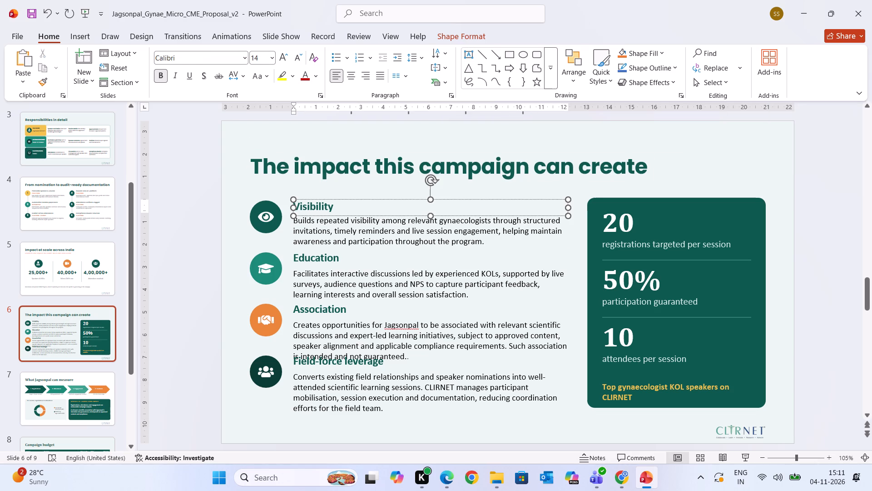
drag(484, 241, 291, 221)
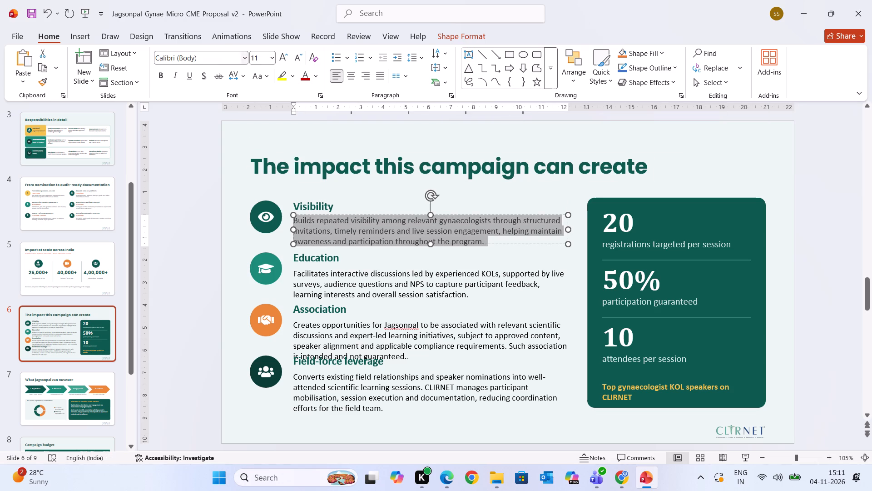
click(213, 53)
text(pop)
key(Return)
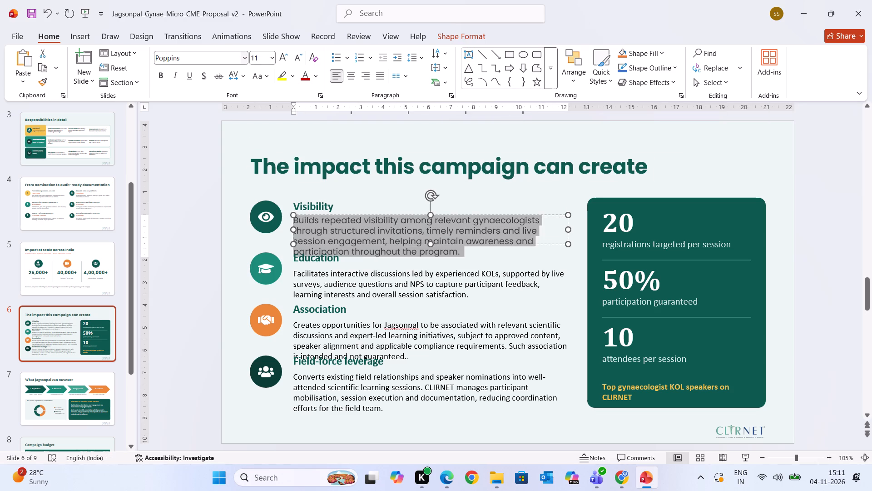
click(301, 56)
click(301, 56)
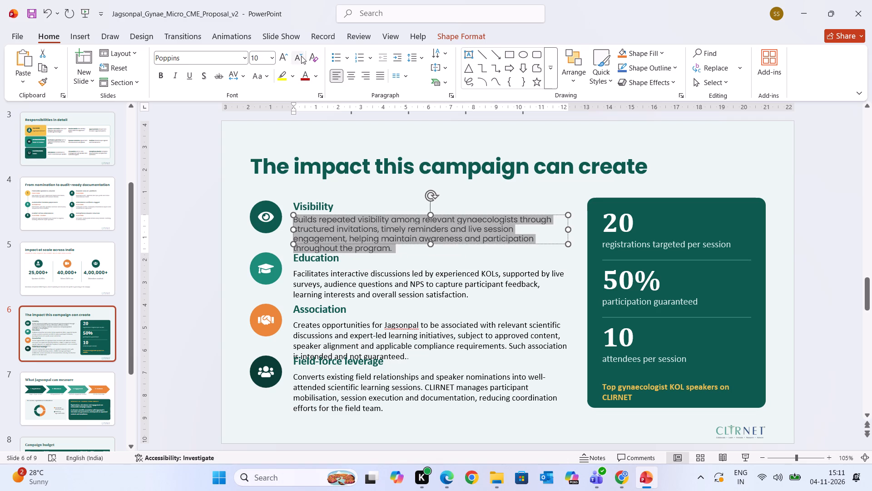
click(301, 56)
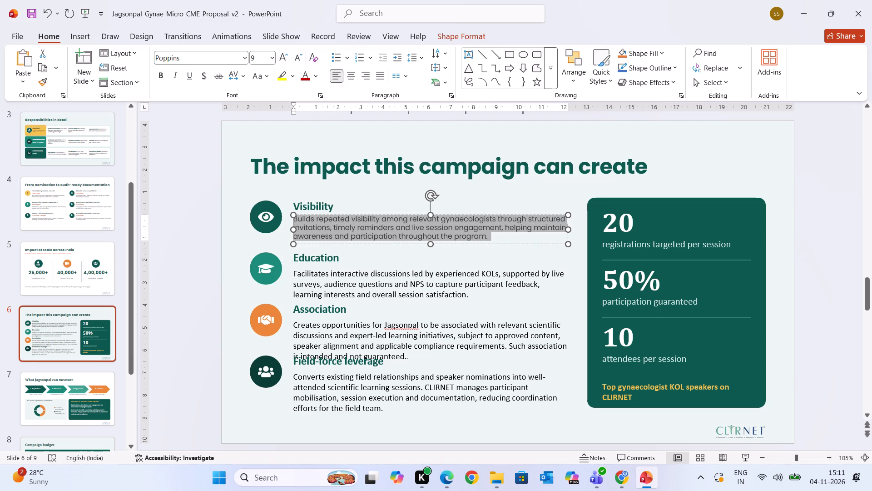
Copy the Visibility description's text formatting onto the Education and Association descriptions.
click(40, 77)
drag(299, 273, 490, 292)
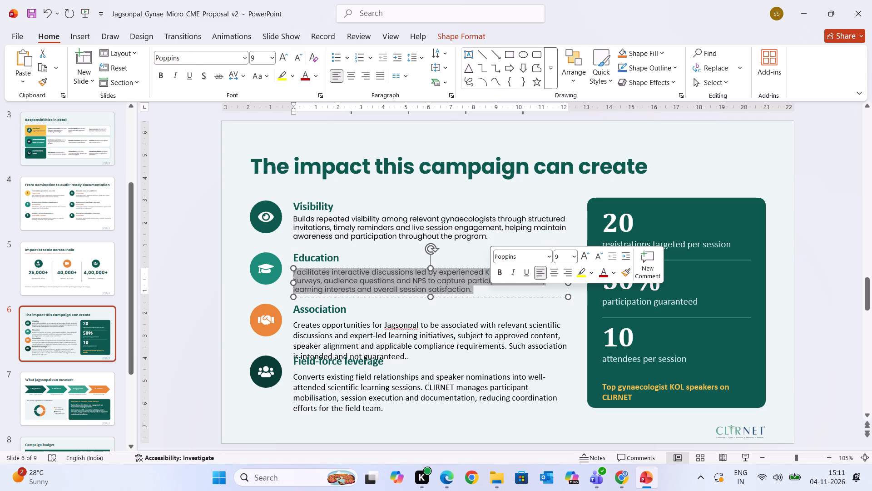
click(462, 323)
click(327, 283)
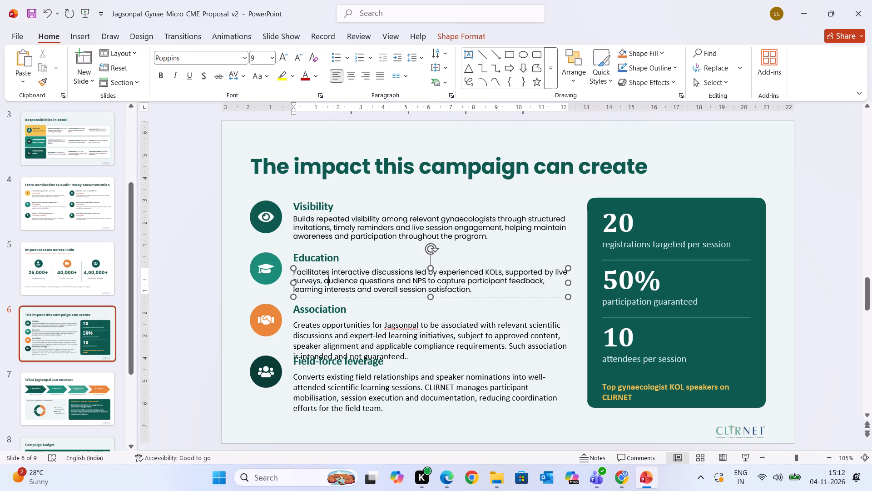
drag(478, 289, 274, 260)
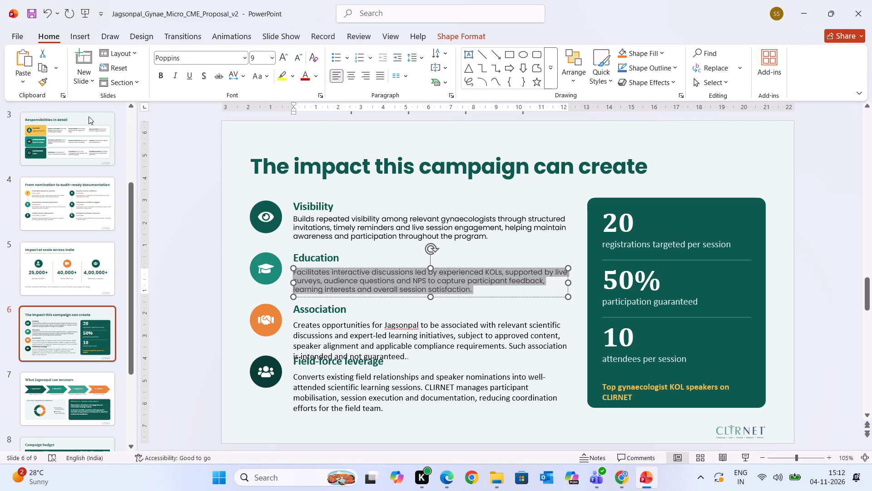
click(44, 80)
drag(301, 320, 408, 362)
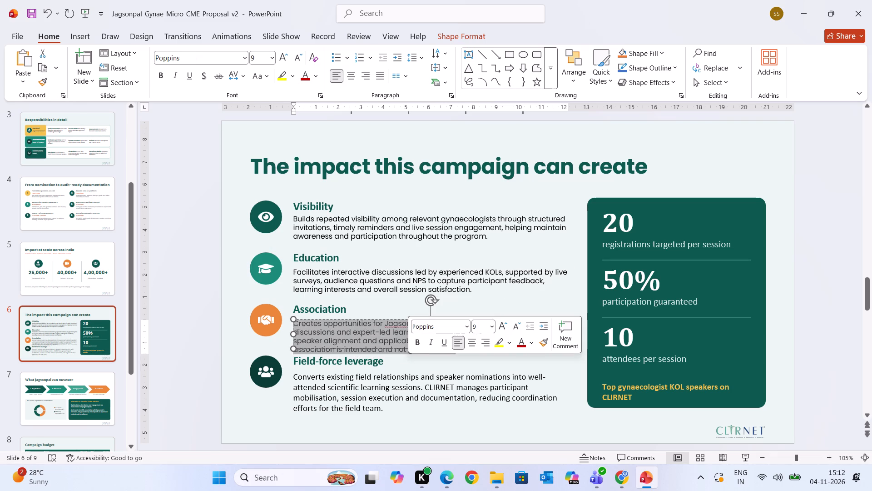
click(431, 310)
Widen the Association description box slightly and nudge it up, closer to its heading.
click(462, 337)
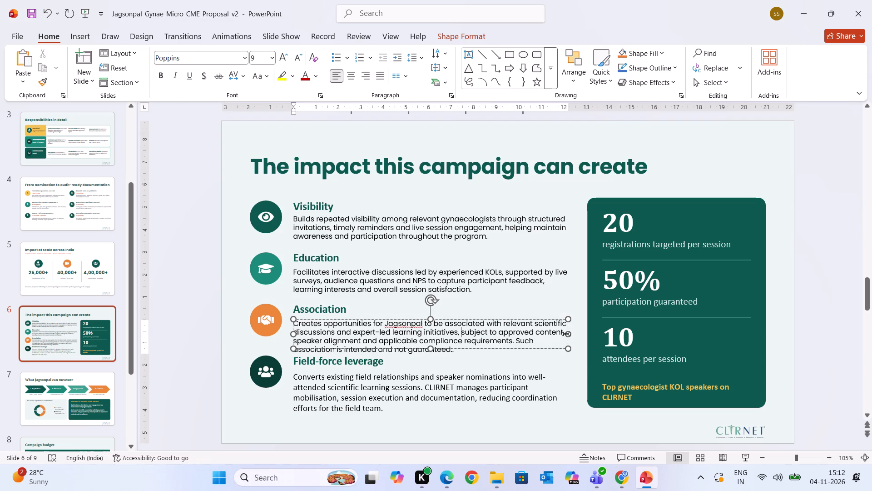
drag(569, 335, 573, 335)
click(583, 208)
click(398, 339)
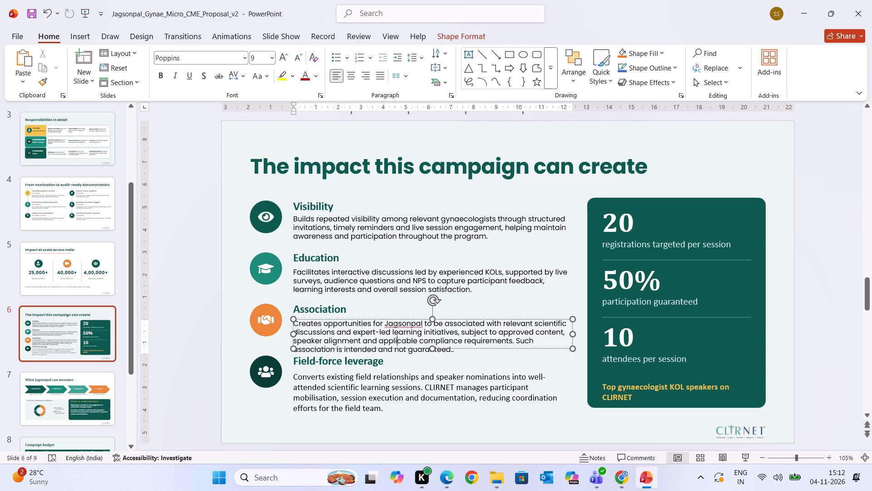
click(388, 321)
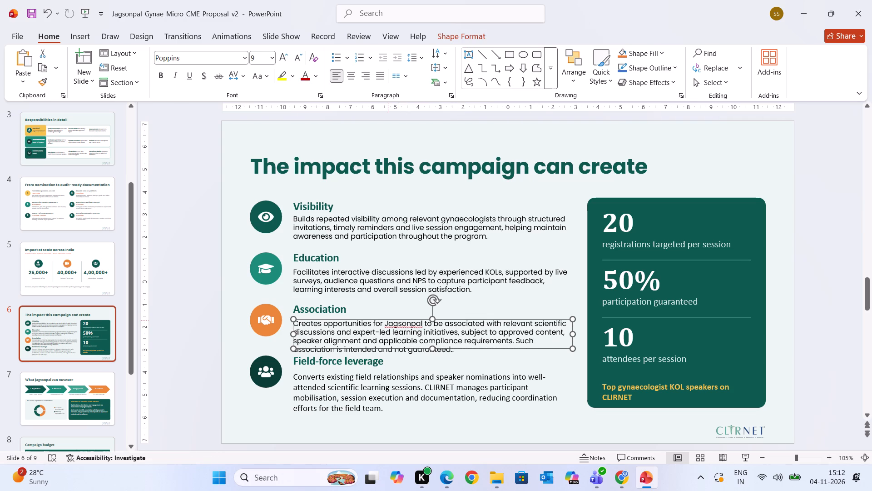
key(Up)
key(Up)
key(Up)
key(Up)
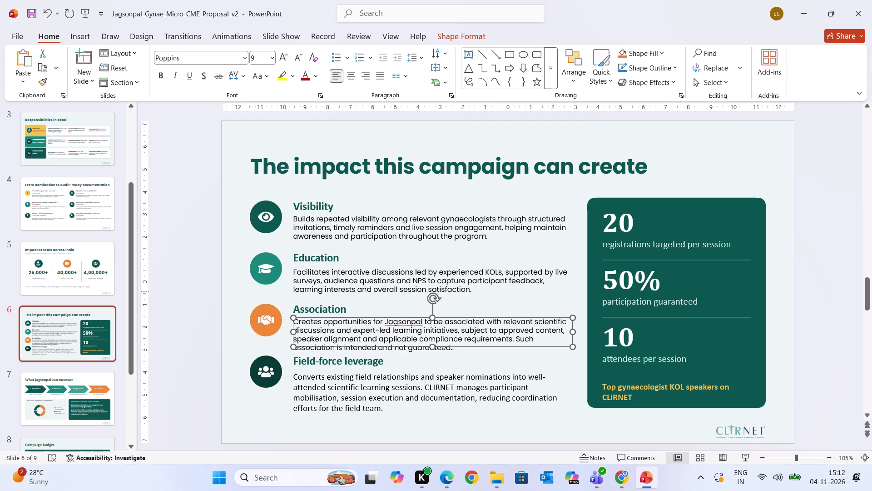
Nudge the Education description box slightly up, closer to its heading.
click(389, 291)
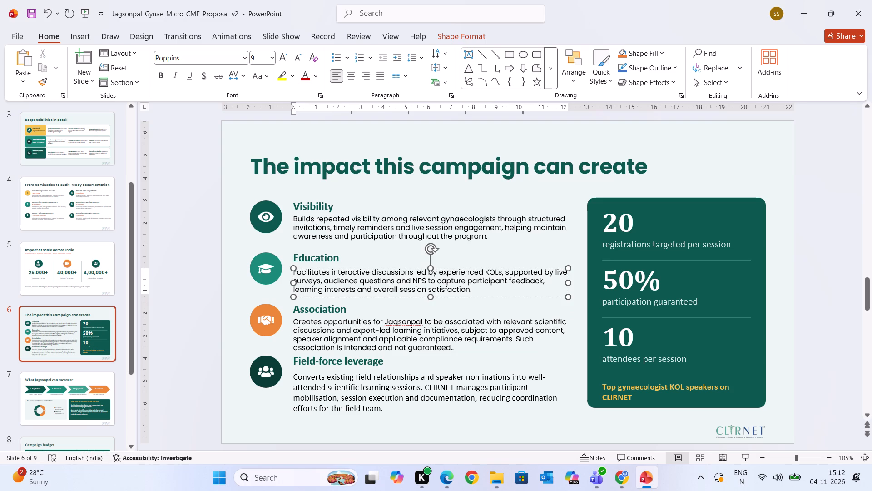
click(386, 270)
key(Up)
key(Up)
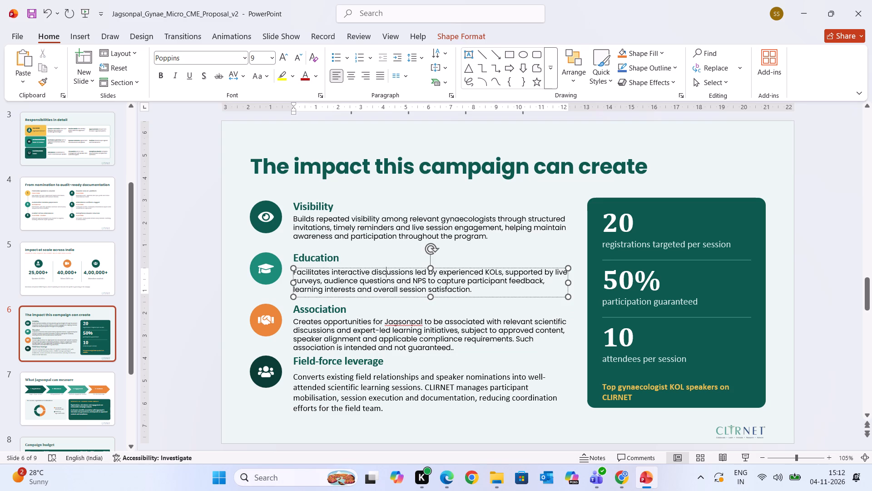
key(Up)
key(Up)
key(Up)
click(386, 267)
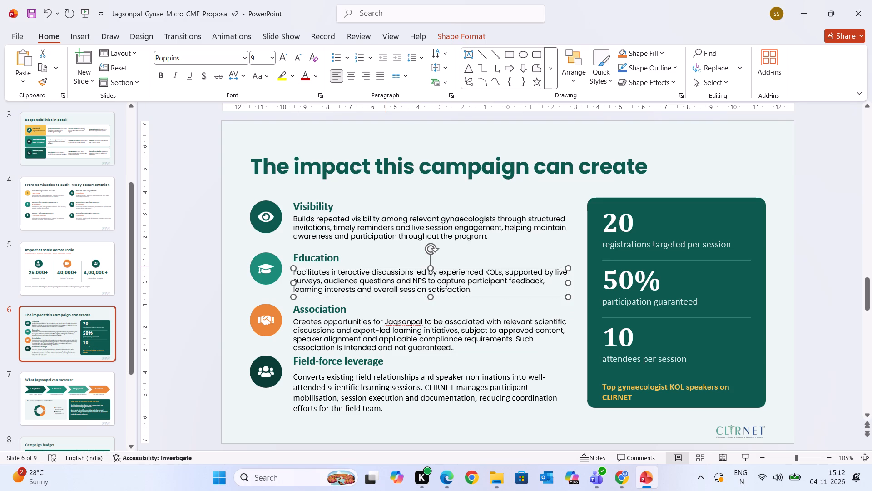
key(Up)
key(Up)
key(Up)
key(Up)
click(383, 229)
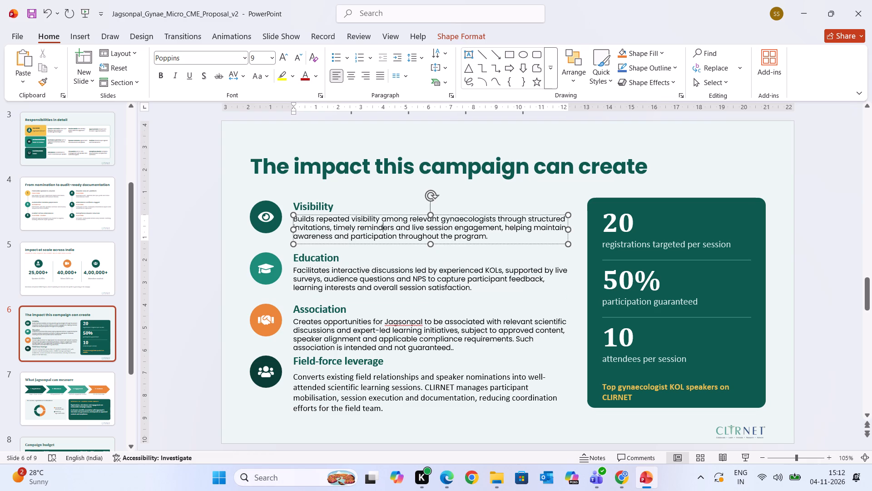
Move the "Field-force leverage" heading slightly down, away from the Association description above it.
click(355, 386)
click(343, 361)
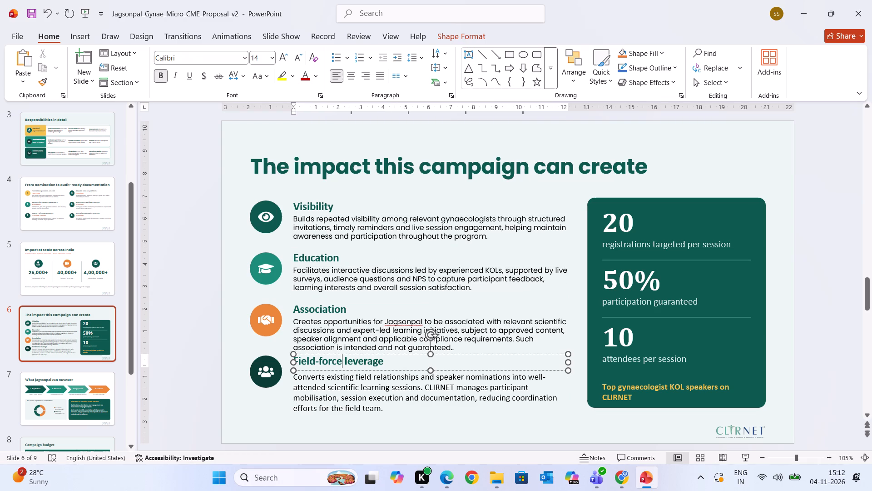
drag(343, 371, 345, 374)
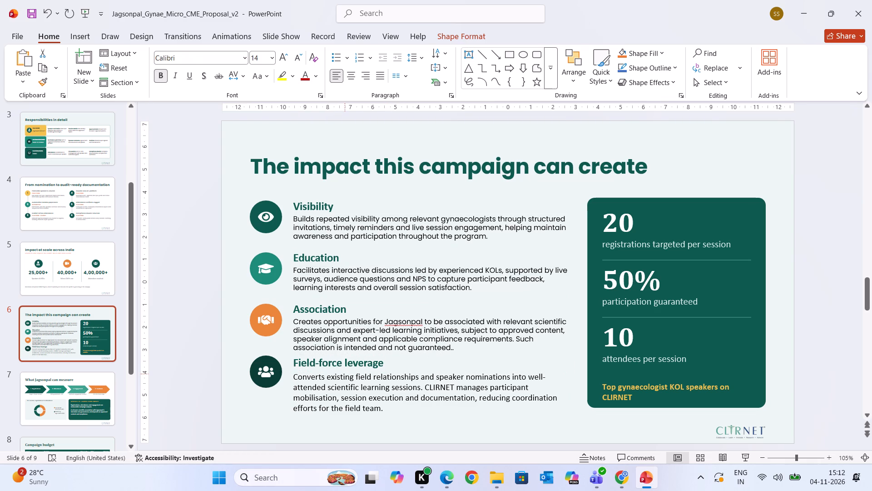
drag(345, 374, 345, 375)
drag(345, 375, 345, 375)
click(380, 334)
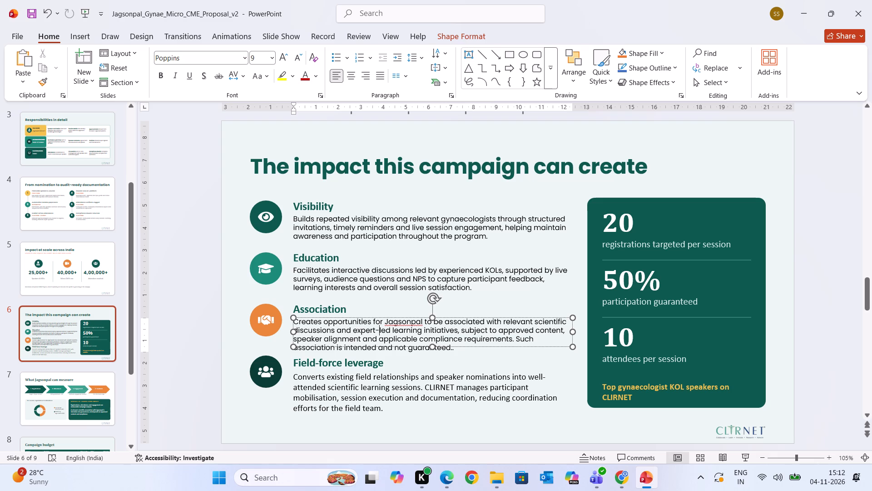
Delete the extra full stop at the end of the Association description.
click(458, 350)
key(BackSpace)
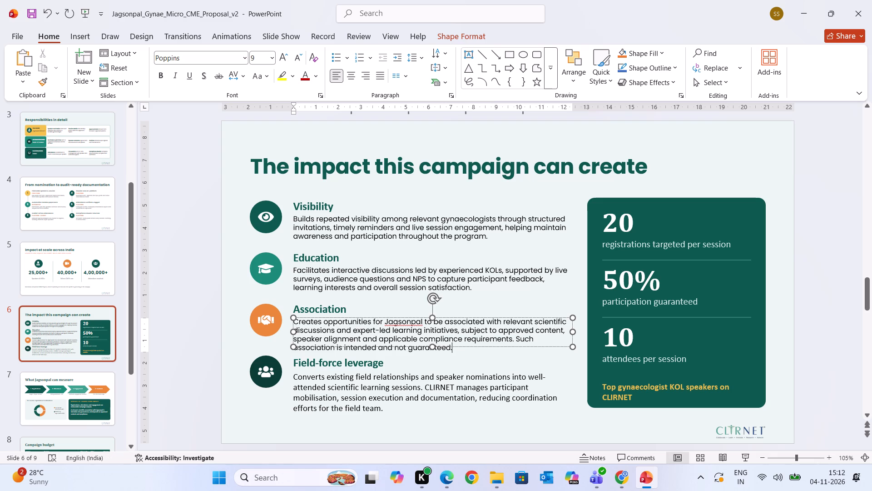
Copy the Association description's text formatting onto the whole Field-force leverage description.
click(455, 352)
click(454, 349)
drag(454, 349, 290, 316)
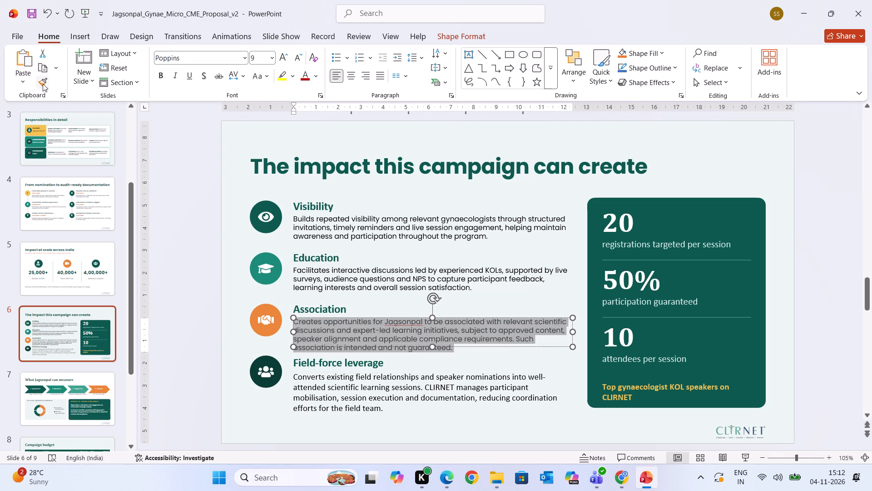
click(43, 84)
drag(296, 374, 346, 411)
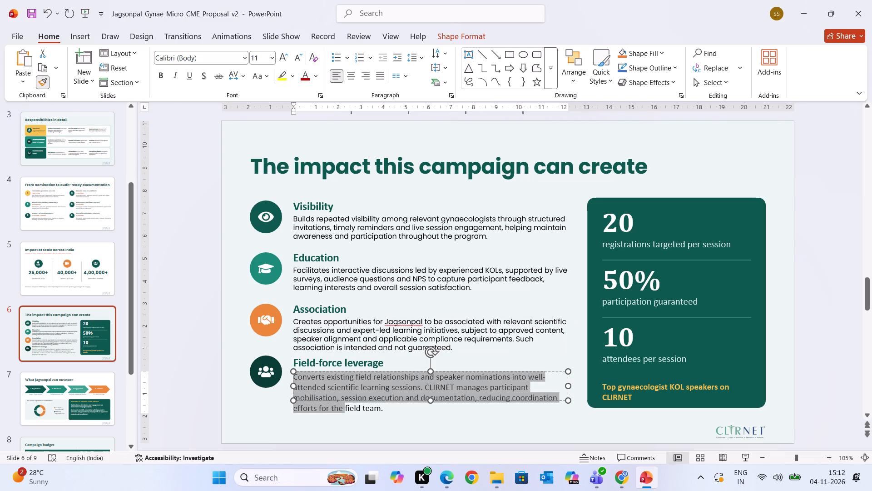
drag(346, 411, 387, 411)
click(427, 419)
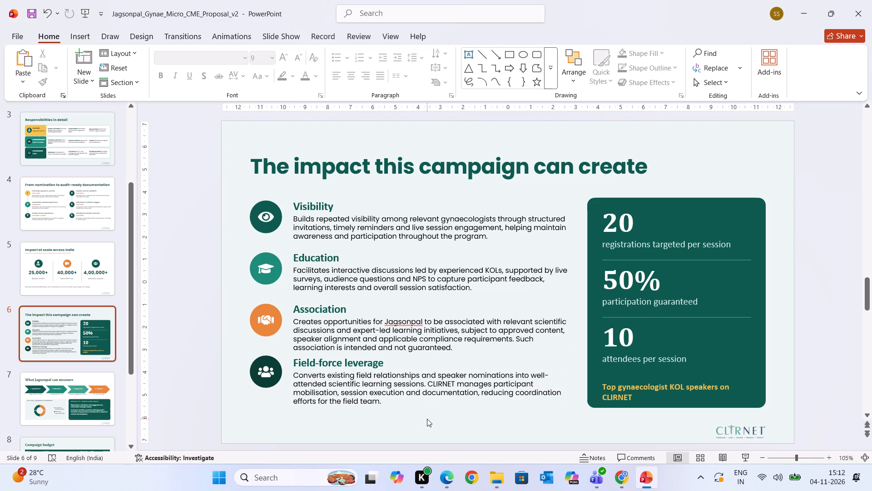
Widen the Field-force leverage, Association, Education and Visibility description boxes so they extend almost to the dark green statistics card.
click(369, 347)
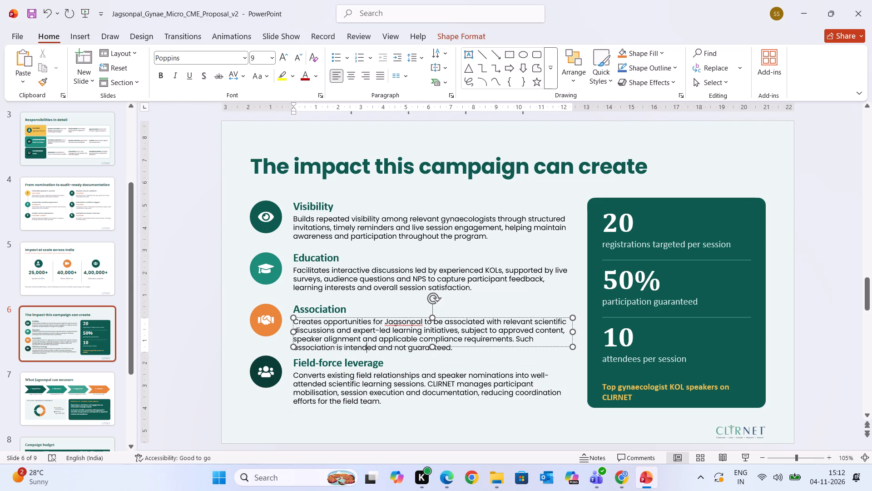
click(363, 396)
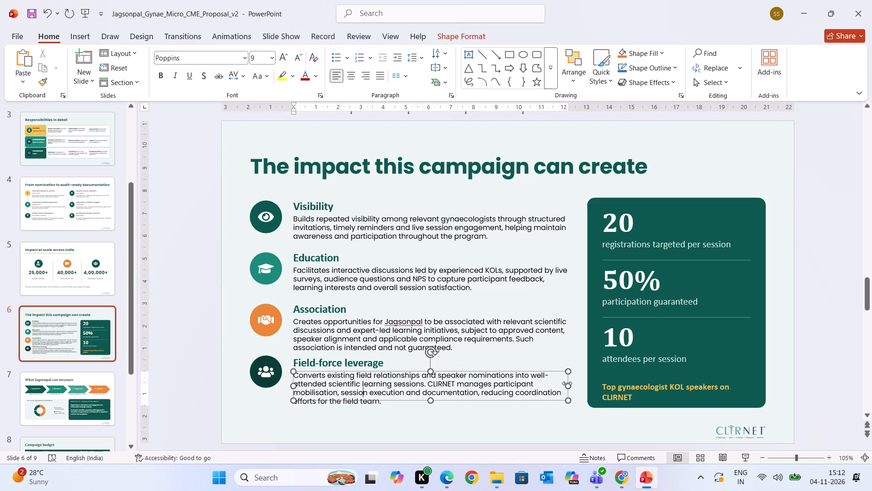
drag(566, 384, 580, 383)
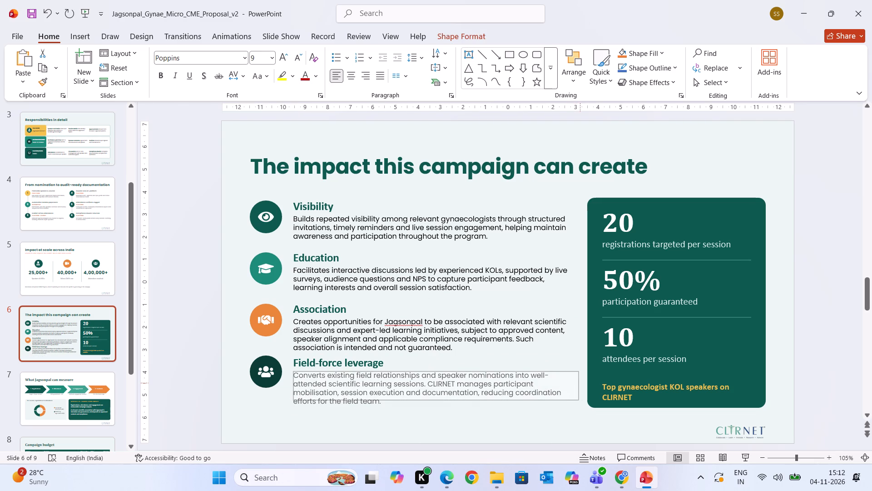
drag(580, 383, 583, 383)
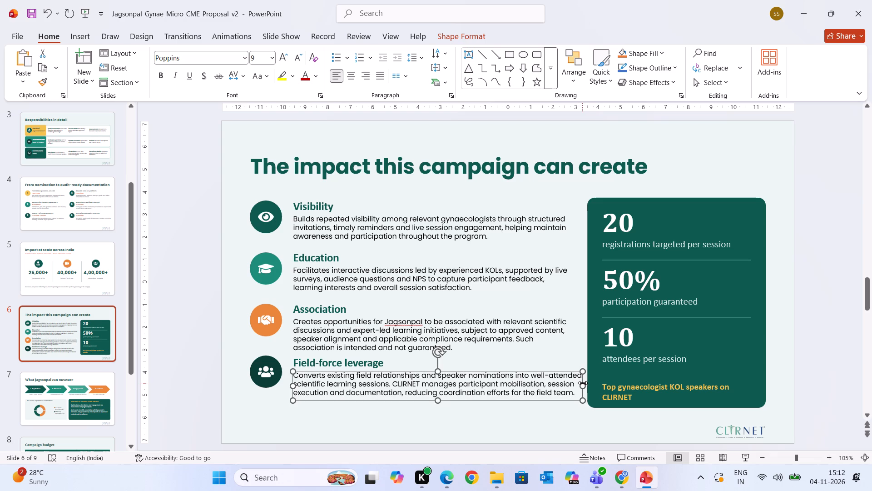
click(565, 411)
click(505, 343)
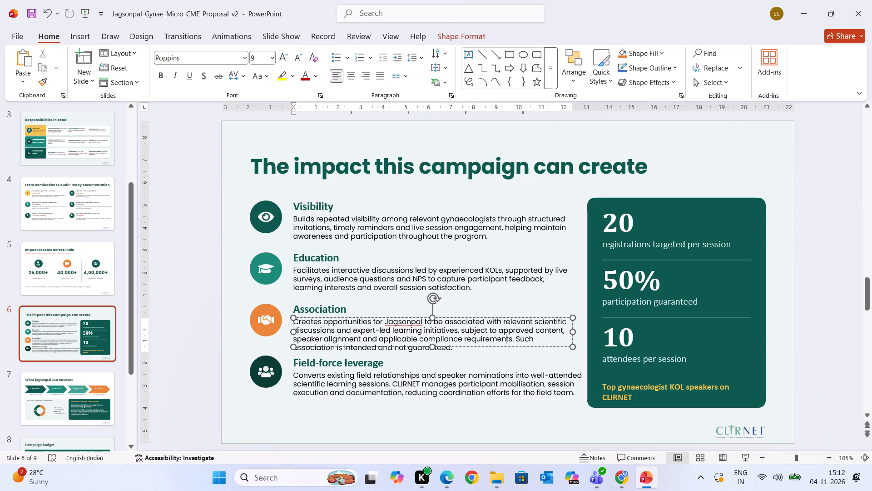
drag(575, 330, 583, 329)
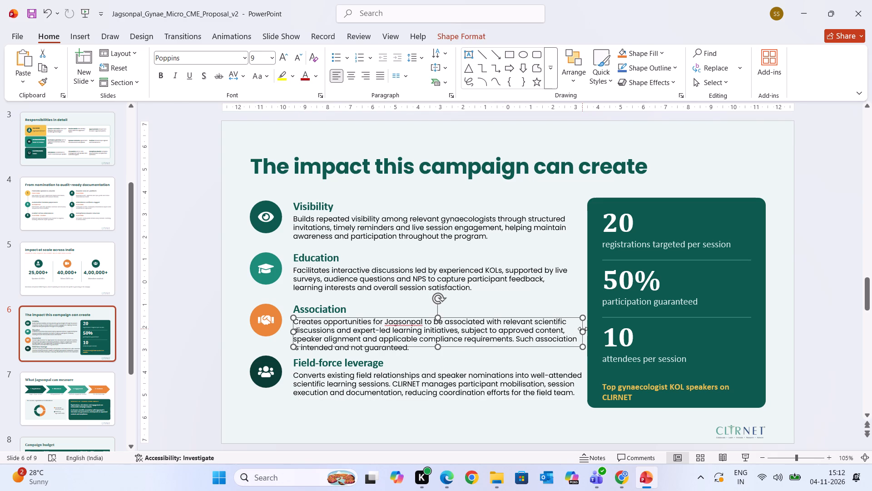
click(562, 369)
click(491, 276)
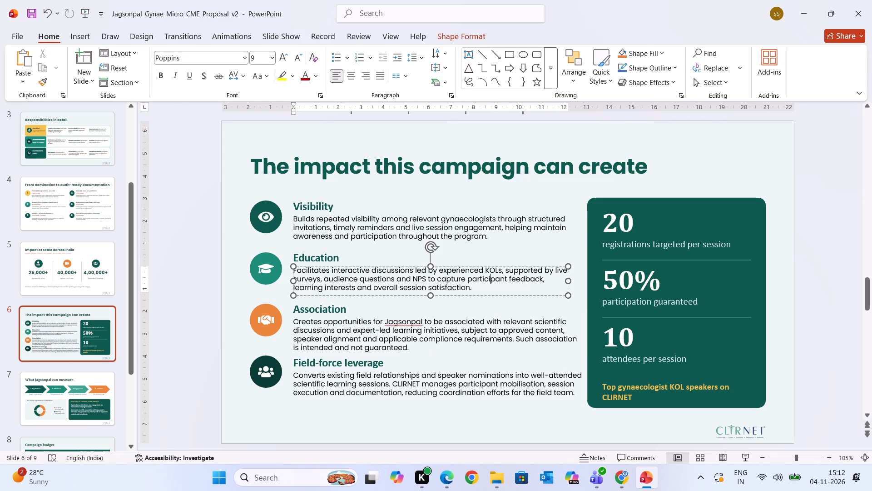
drag(570, 281, 580, 279)
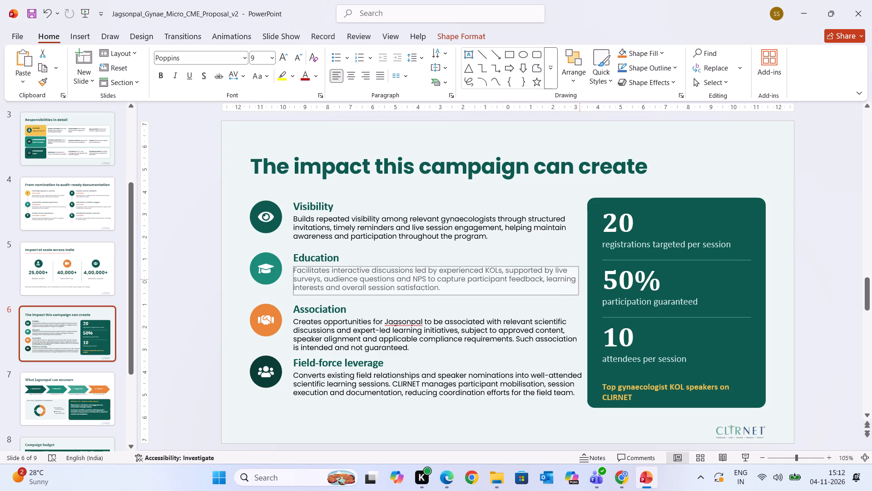
drag(580, 279, 580, 279)
click(531, 224)
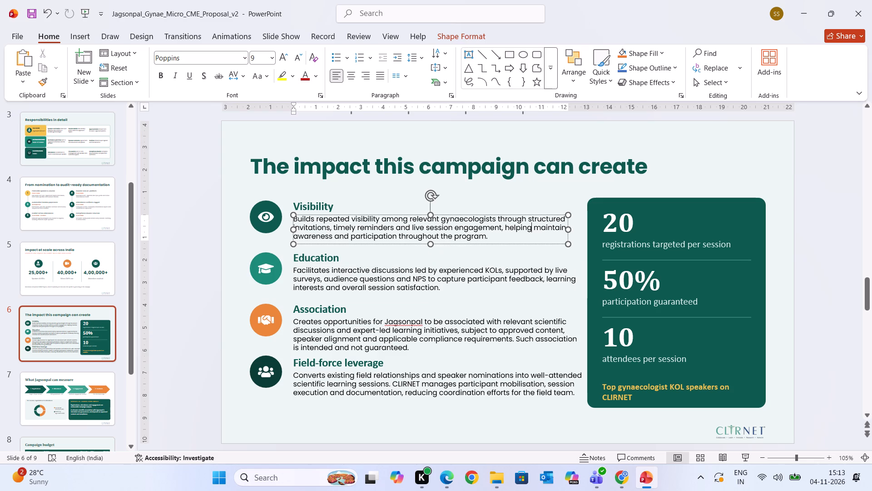
drag(569, 229, 580, 228)
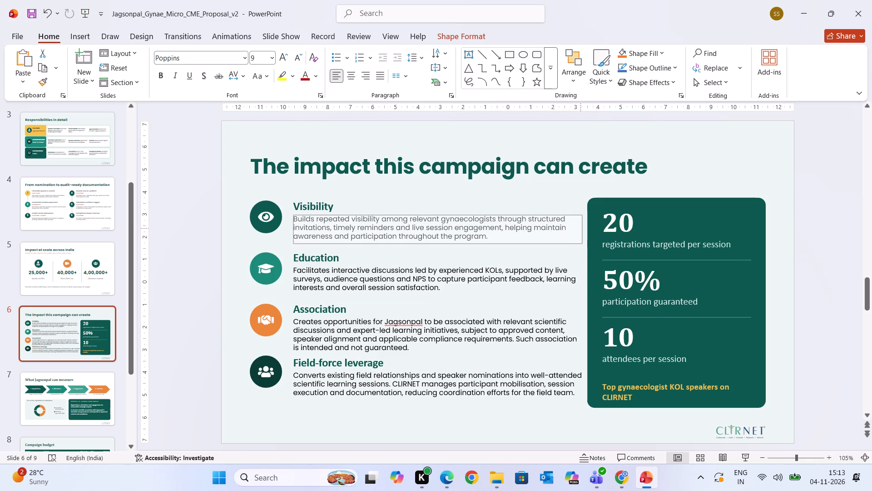
drag(580, 228, 584, 227)
click(665, 151)
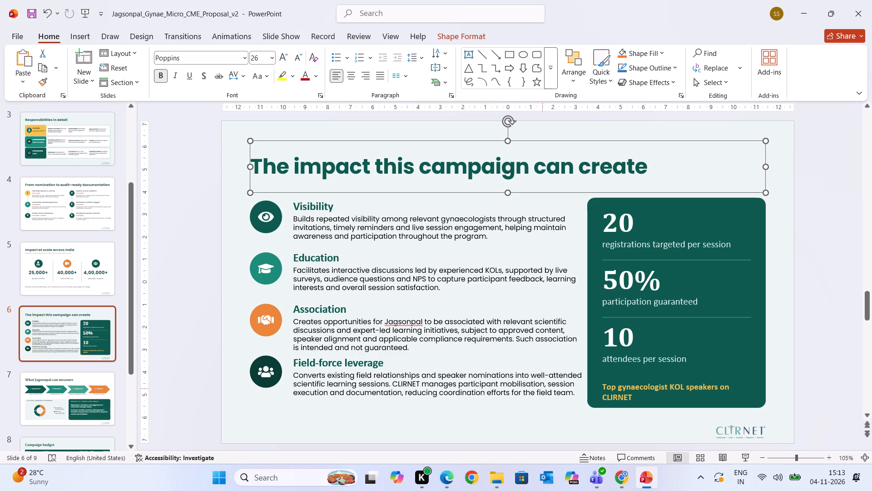
Set the "Visibility" heading to Poppins at 12 pt.
click(304, 206)
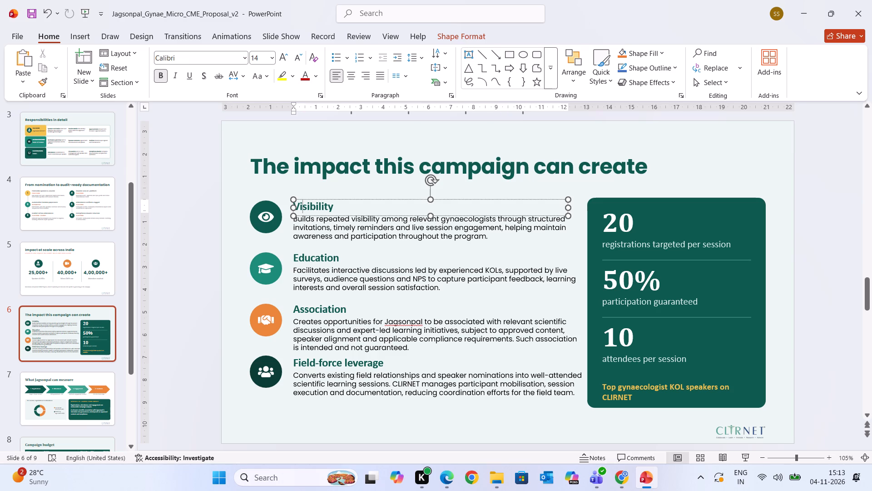
drag(332, 206, 272, 203)
click(207, 57)
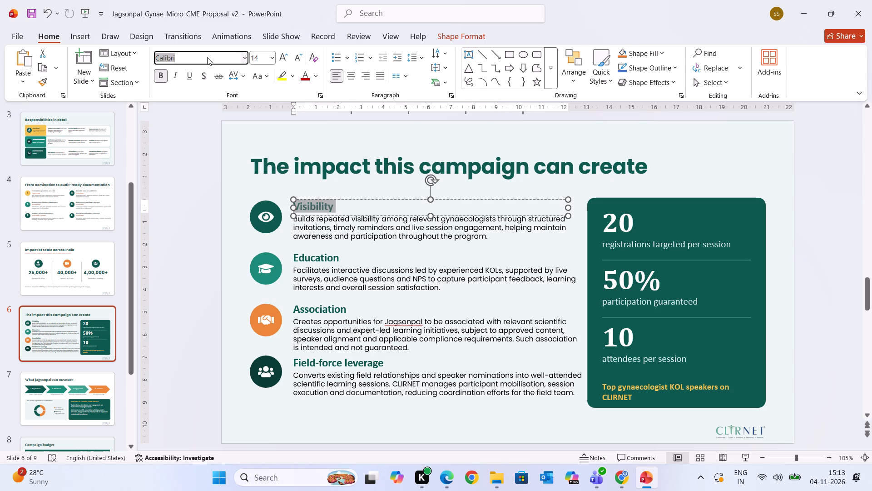
text(pop)
key(Return)
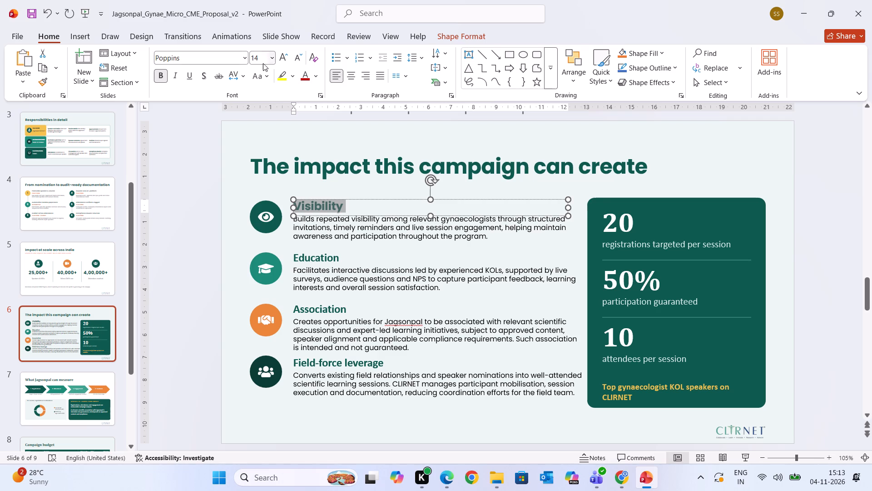
click(297, 63)
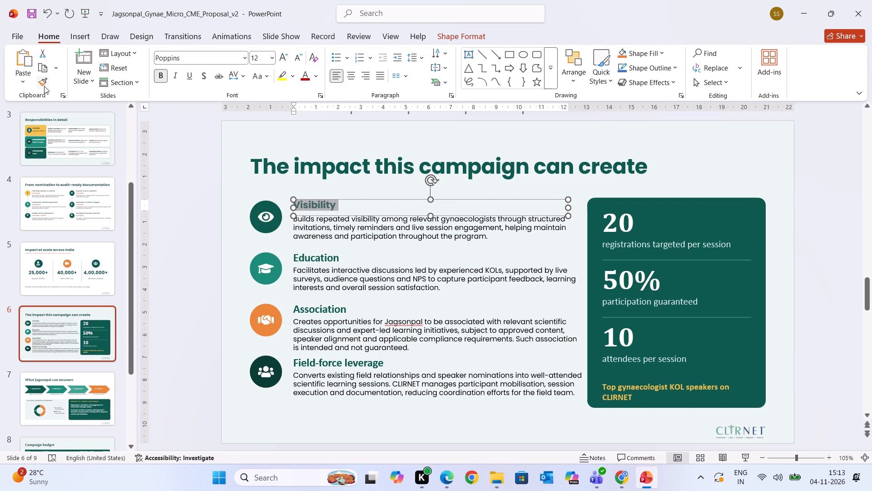
Copy the "Visibility" heading's formatting onto the "Education", "Association" and "Field-force leverage" headings.
click(41, 85)
drag(299, 254, 333, 254)
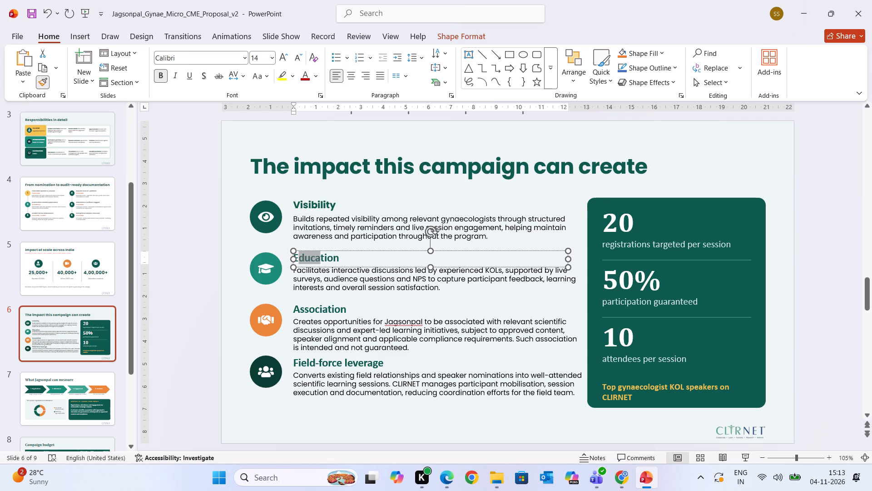
drag(333, 254, 345, 254)
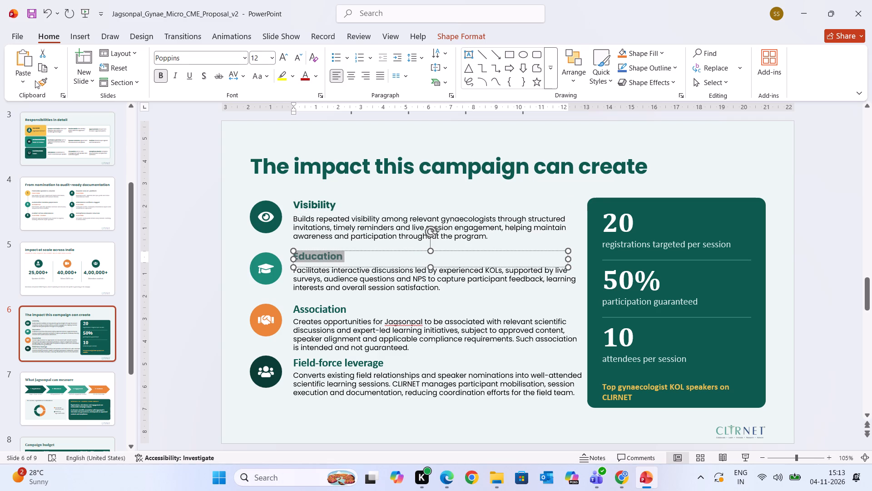
drag(35, 80, 42, 83)
click(42, 83)
drag(299, 306, 364, 306)
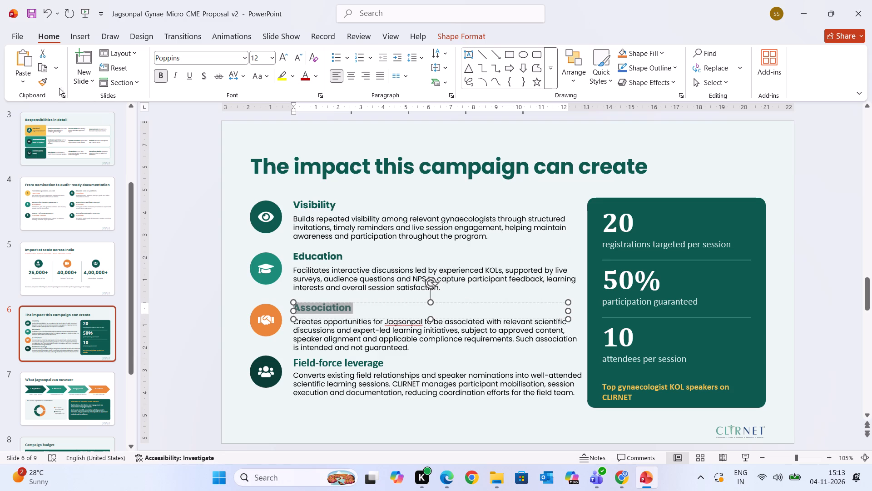
click(42, 86)
drag(298, 360, 413, 359)
click(754, 351)
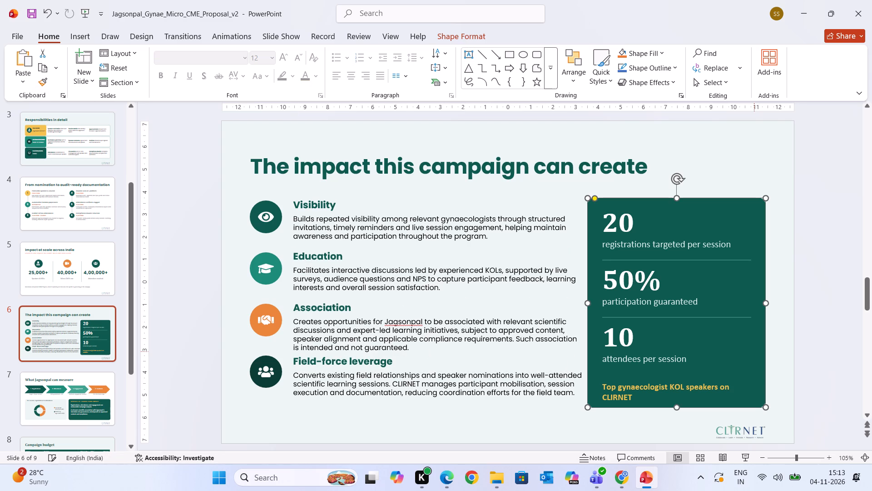
Nudge the "Field-force leverage" heading slightly down, closer to its description.
click(390, 357)
click(397, 355)
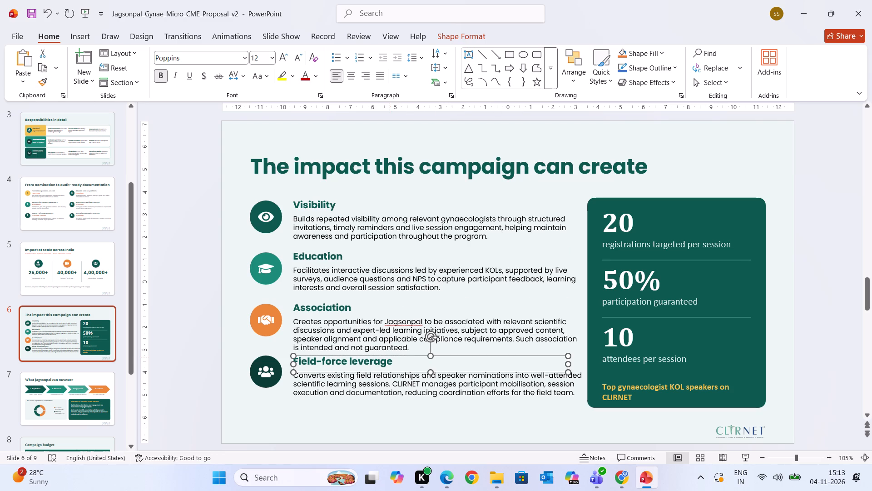
Set the "20" figure in the green statistics card to Poppins at 32 pt.
click(634, 232)
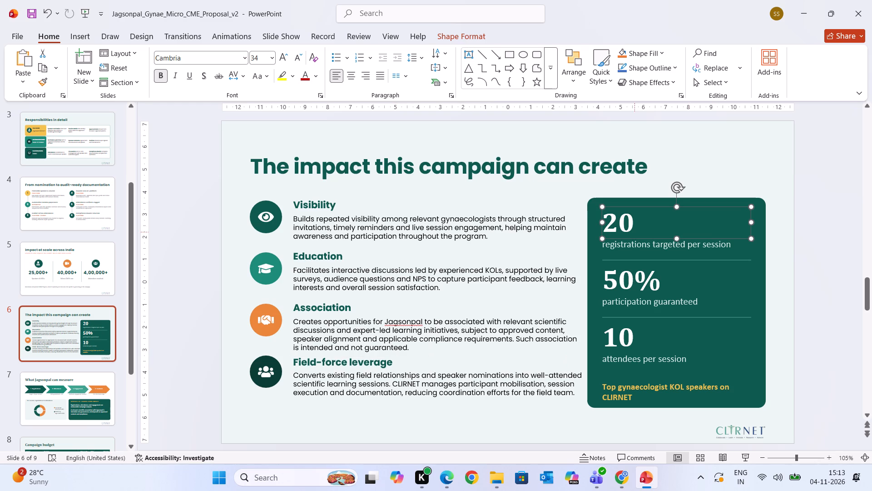
drag(607, 221, 640, 216)
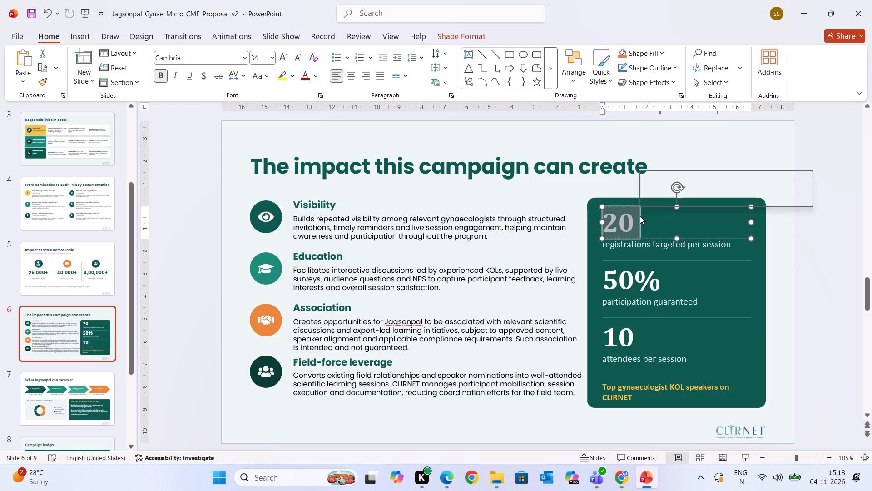
click(193, 64)
click(193, 64)
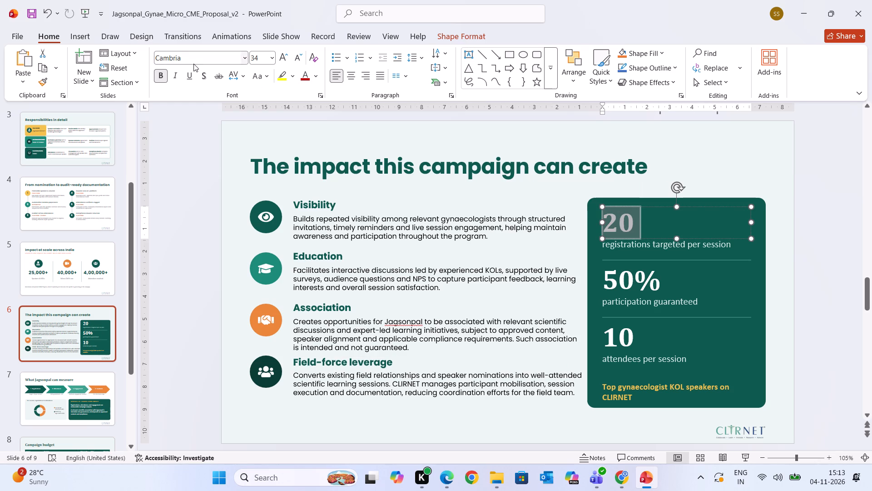
click(193, 64)
click(197, 55)
text(pop)
key(Return)
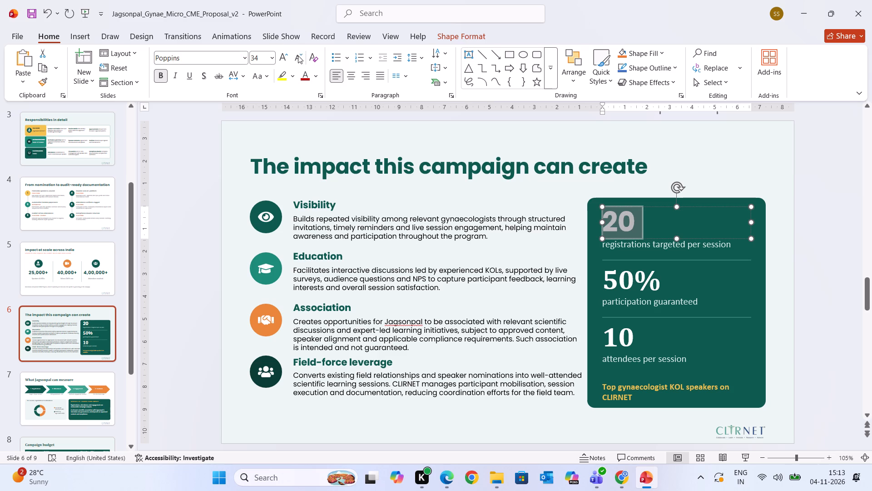
click(298, 55)
Copy the "20" figure's formatting onto the "50%" and "10" figures in the statistics card.
click(40, 84)
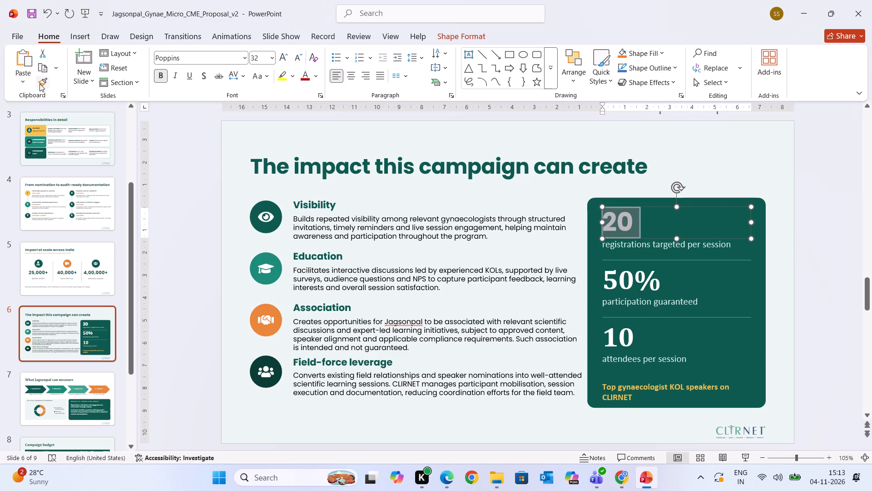
drag(608, 276, 661, 276)
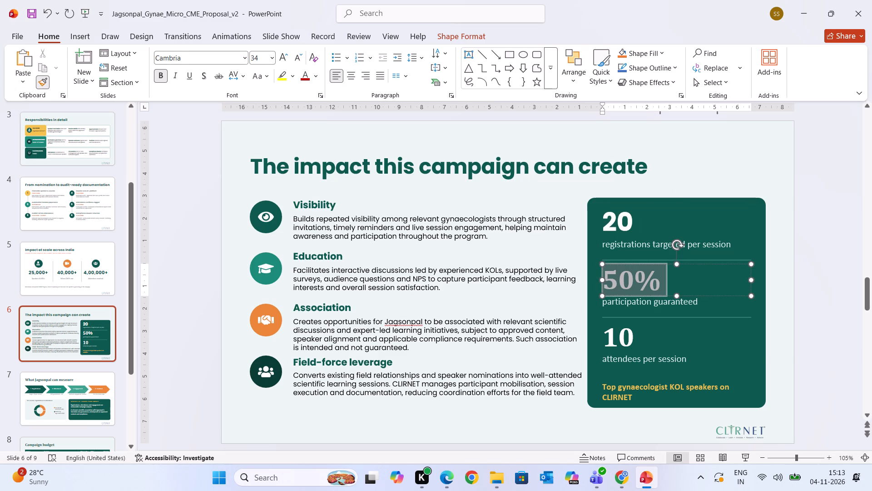
drag(661, 276, 665, 276)
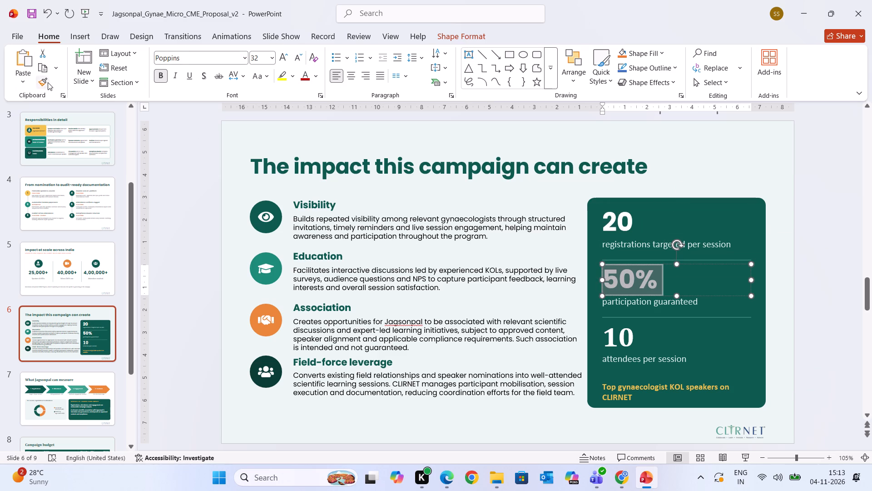
click(48, 82)
drag(611, 331, 635, 330)
click(844, 354)
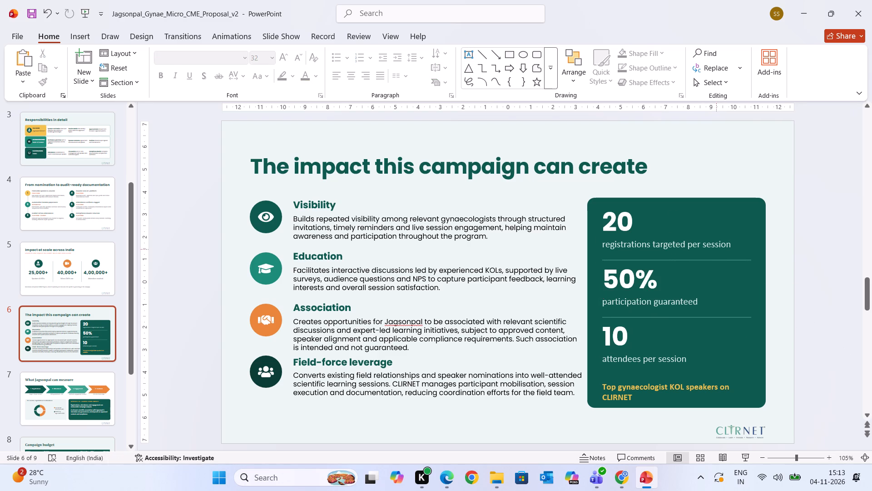
Set the "registrations targeted per session" caption in the green statistics card to Poppins at 11 pt.
click(715, 248)
drag(730, 244, 566, 240)
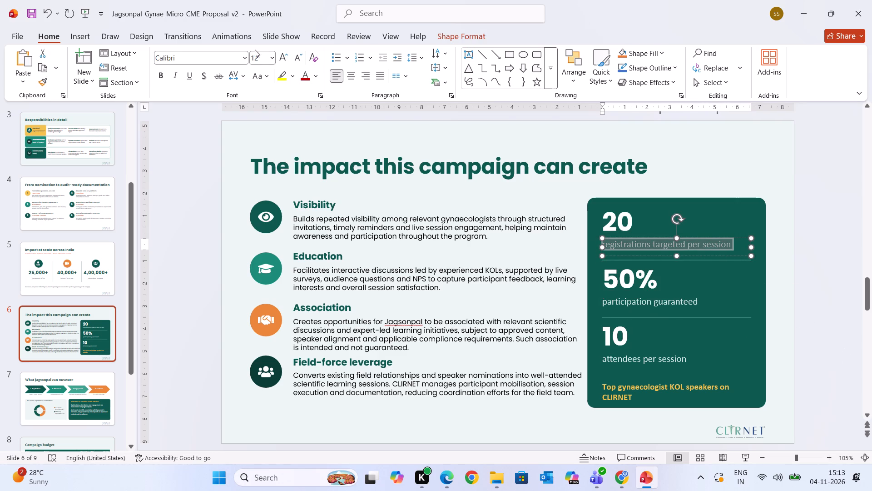
click(208, 54)
text(pop)
key(Return)
click(299, 57)
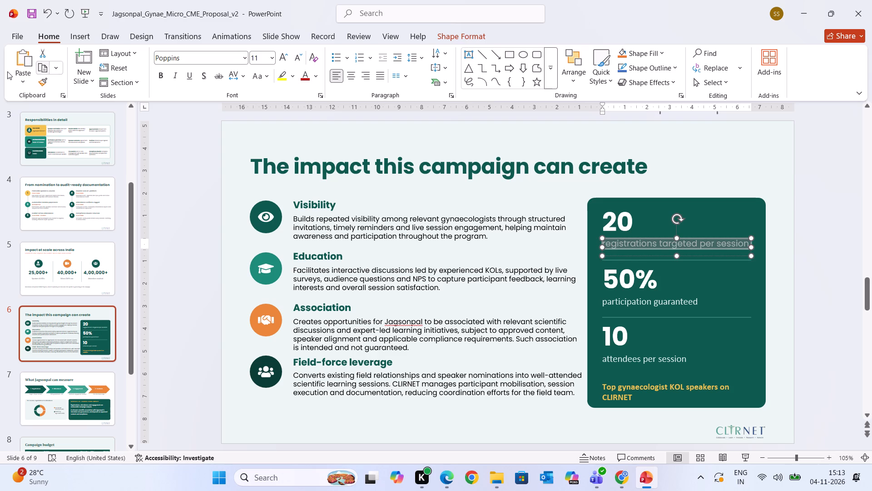
Copy the "registrations targeted per session" caption's formatting onto the "participation guaranteed" and "attendees per session" captions.
click(40, 86)
drag(608, 300, 713, 294)
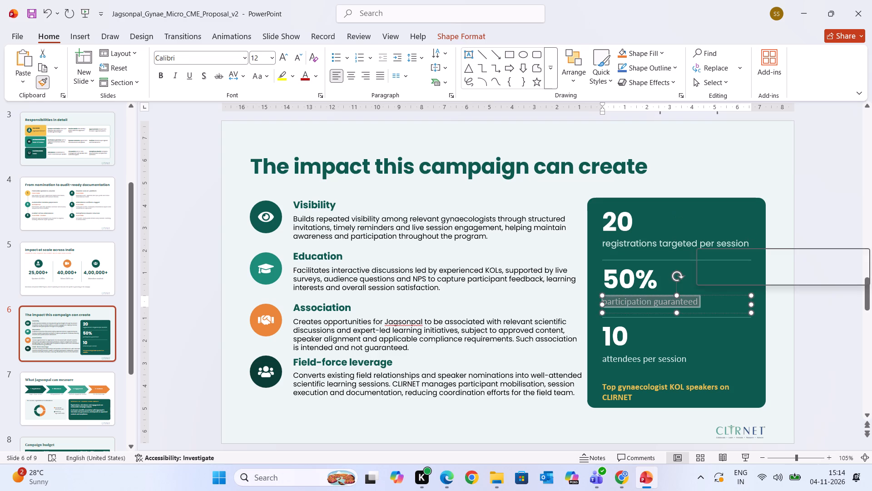
click(41, 80)
drag(609, 358, 708, 344)
click(773, 367)
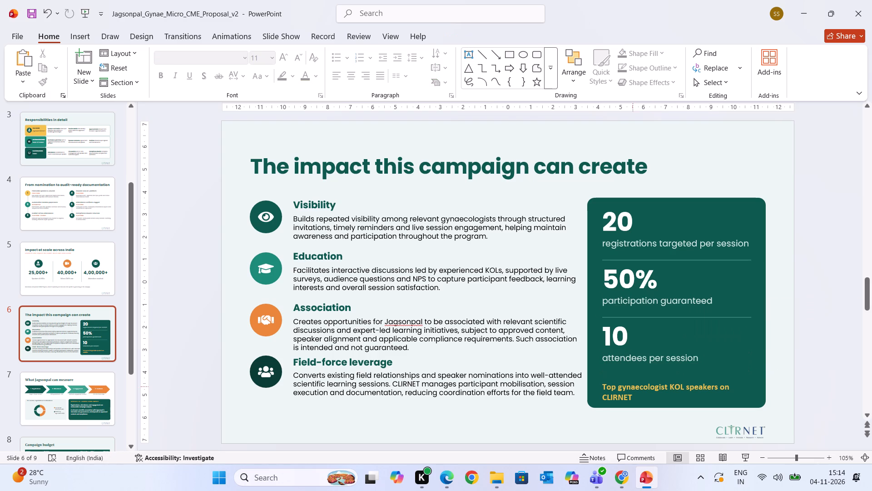
Set the yellow "Top gynaecologist KOL speakers on CLIRNET" text in the statistics card to Poppins at 9 pt.
click(632, 386)
drag(634, 394, 590, 378)
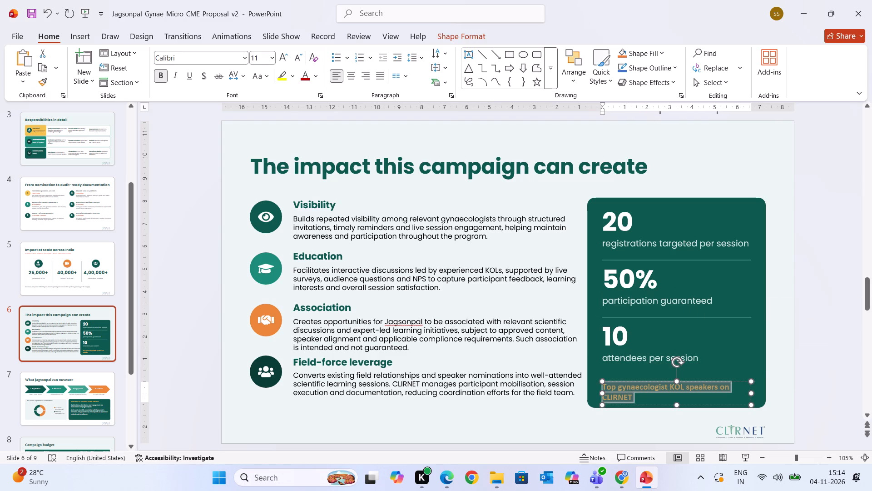
click(209, 54)
text(pop)
key(Return)
click(294, 56)
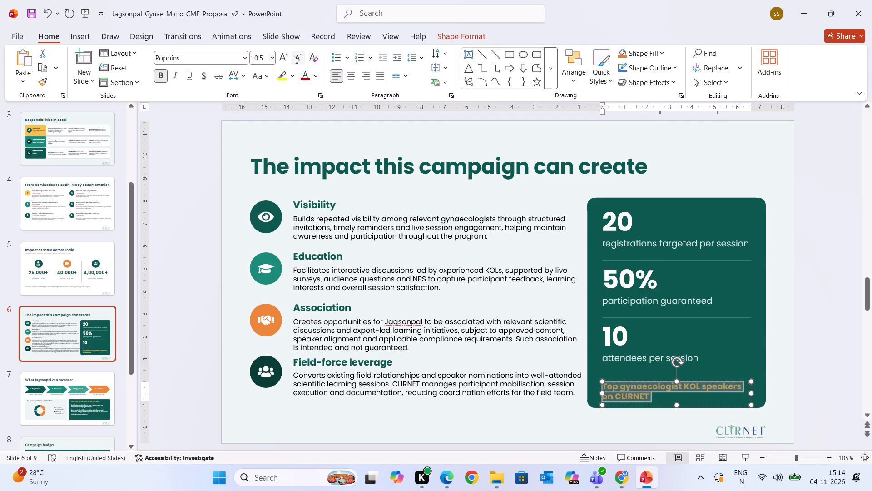
click(294, 56)
click(294, 56)
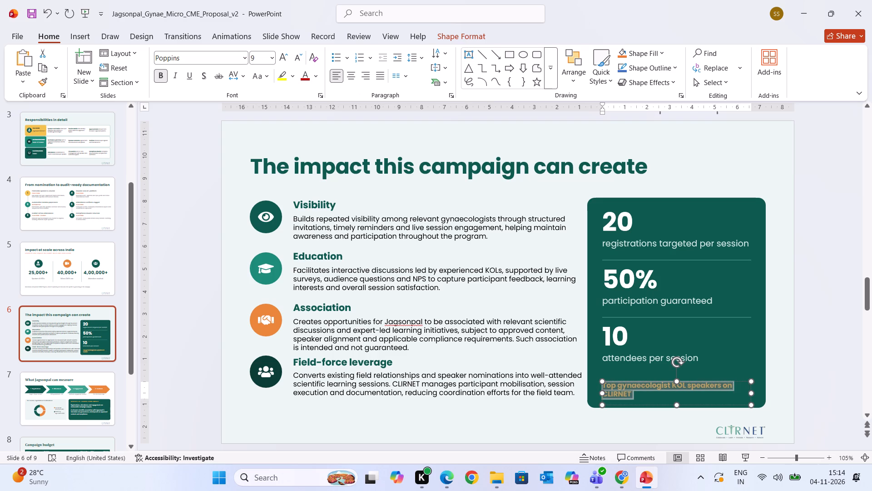
click(827, 398)
Widen the yellow KOL speakers text box to fit one line and shift it slightly up and left within the card.
click(643, 385)
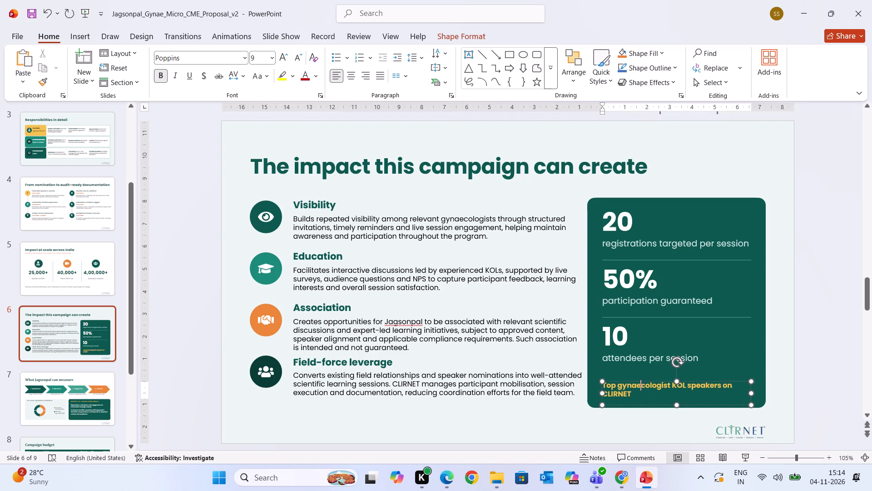
drag(751, 394, 770, 390)
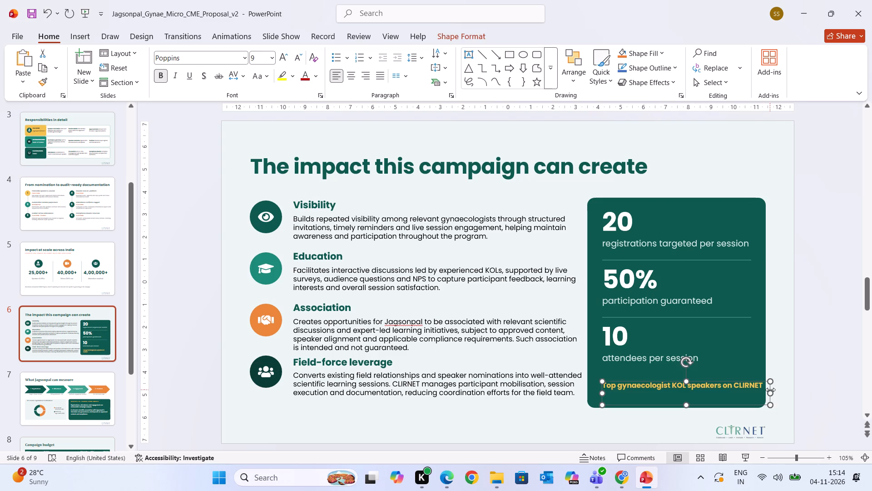
click(778, 392)
click(688, 373)
click(682, 382)
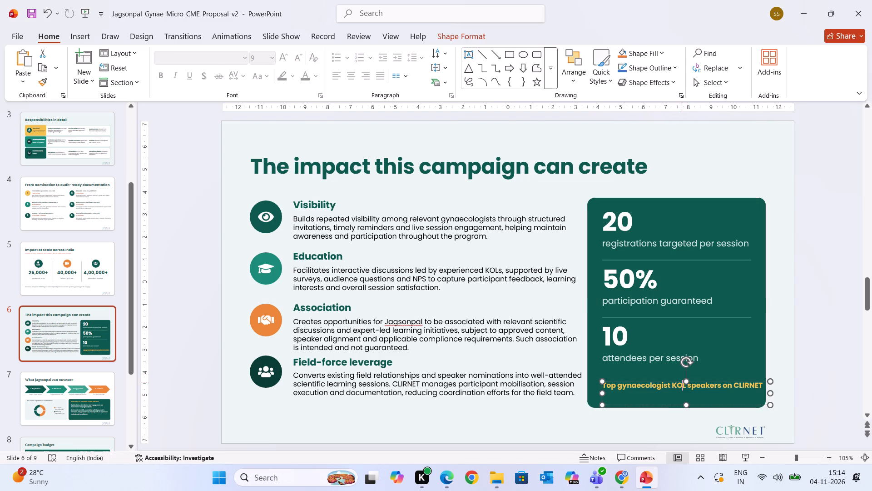
click(704, 383)
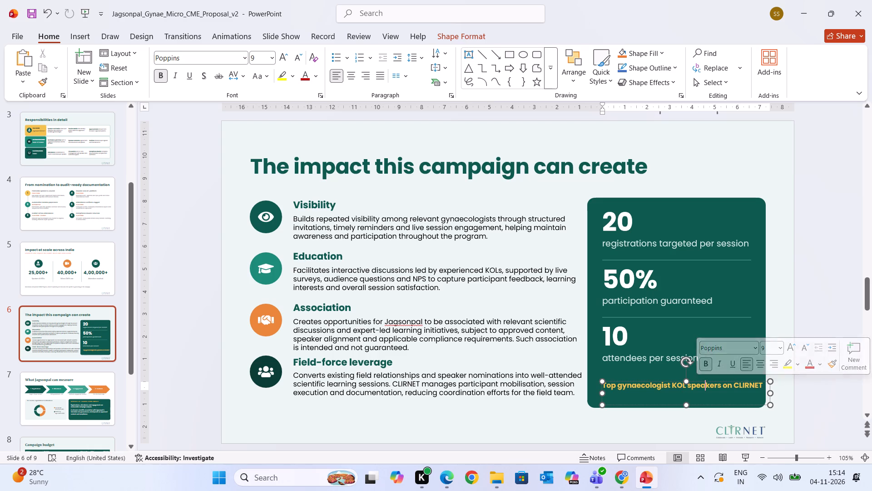
drag(698, 403, 691, 400)
click(805, 398)
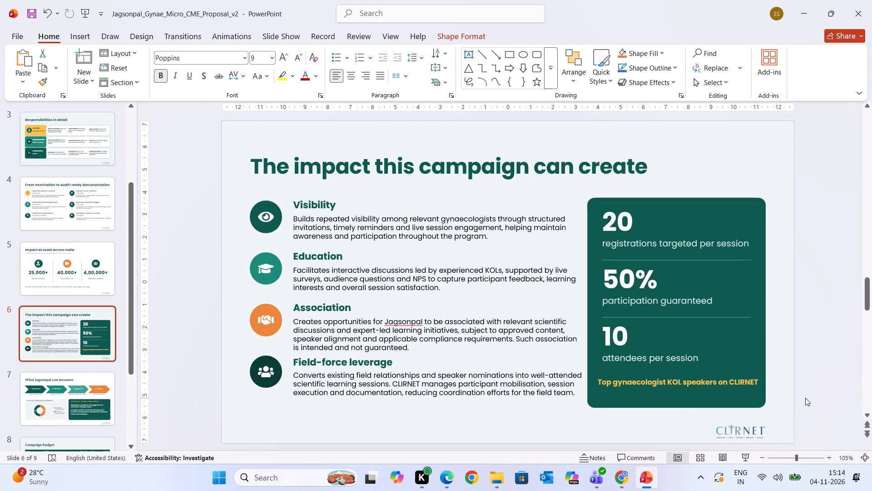
Set slide 7's title "What Jagsonpal can measure" to Poppins and enter a font size of 12.
key(Down)
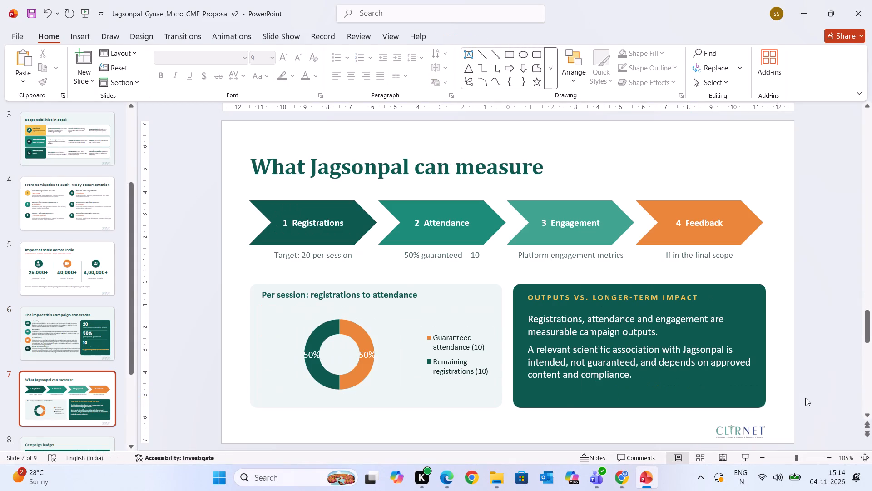
click(330, 156)
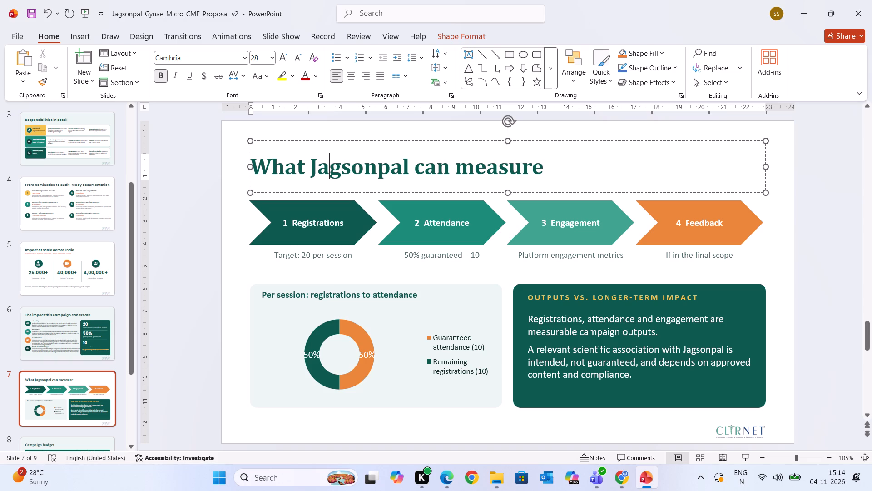
drag(543, 167, 248, 165)
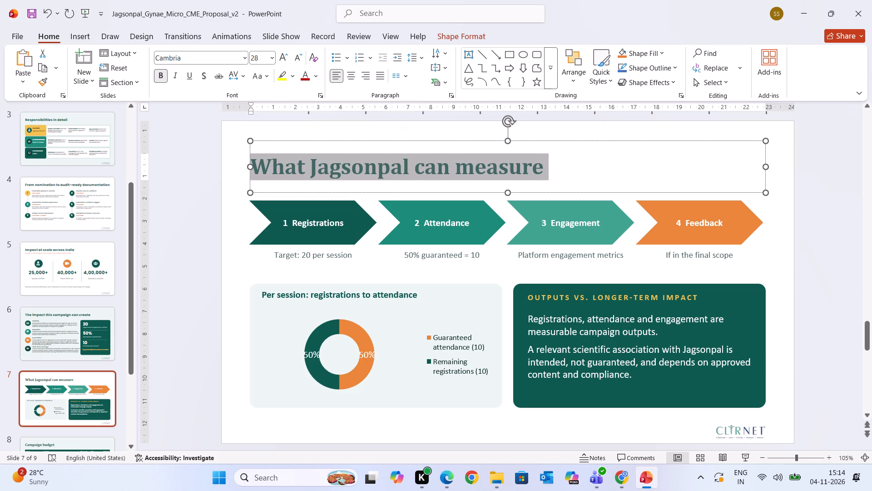
click(200, 57)
text(pop)
key(Return)
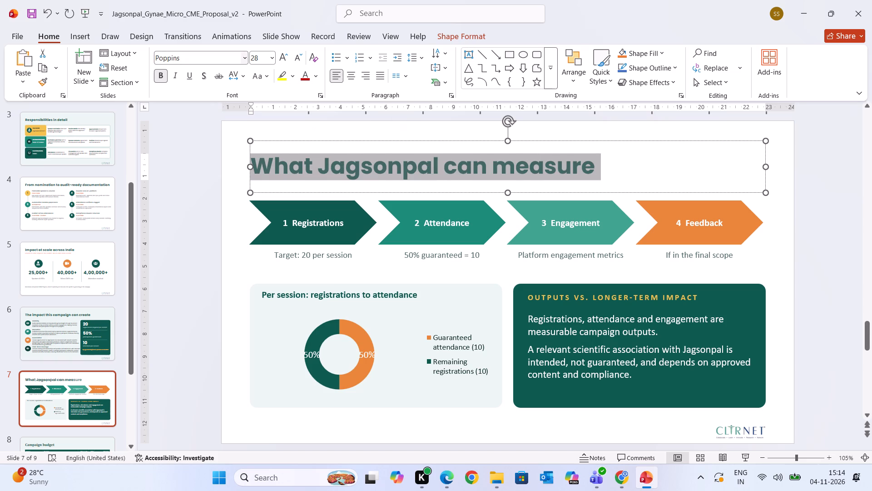
click(259, 59)
text(12)
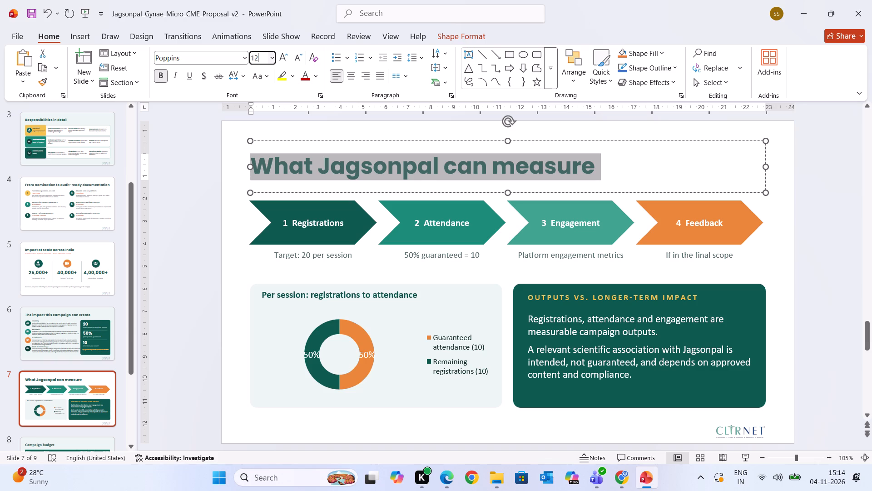
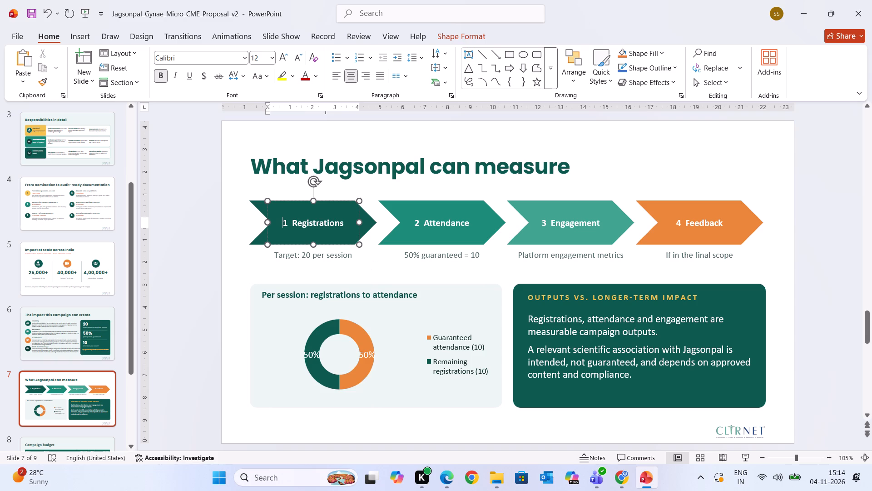
Set the "1 Registrations" arrow label on slide 7 to Poppins at 11 pt.
drag(288, 220, 336, 230)
click(182, 54)
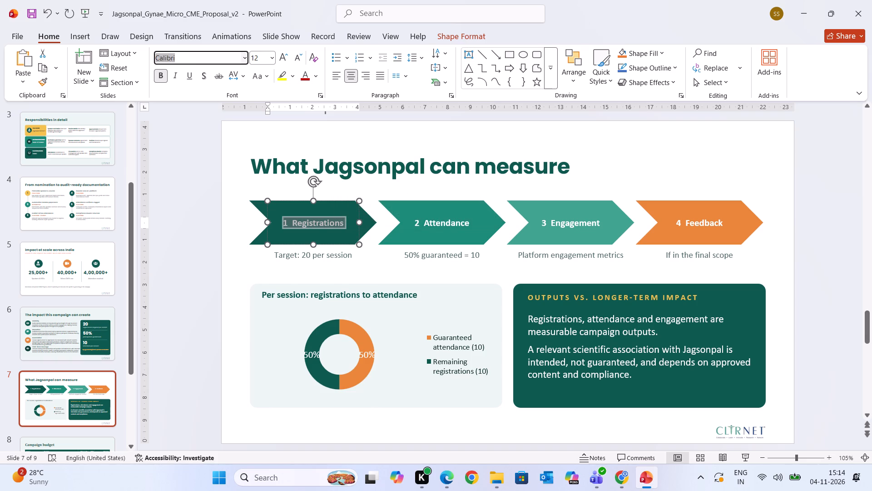
text(pop)
key(Return)
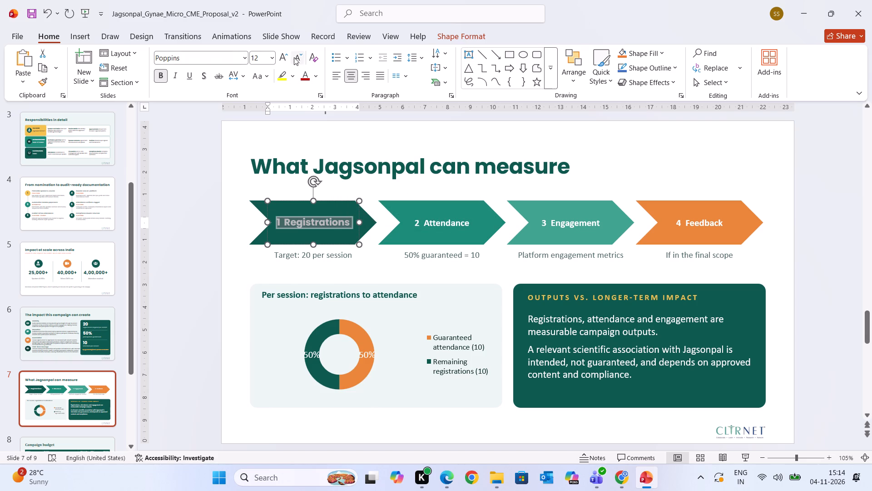
click(295, 57)
Copy the "1 Registrations" label's formatting onto the "2 Attendance", "3 Engagement" and "4 Feedback" arrow labels.
click(41, 83)
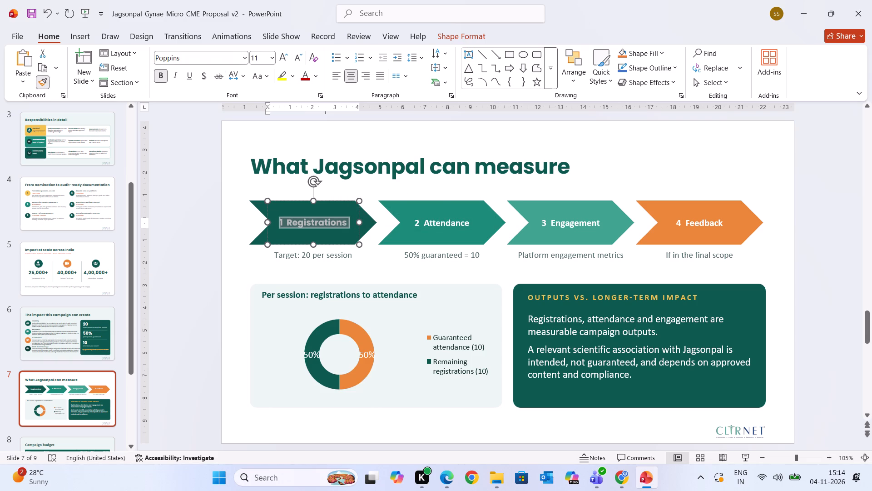
drag(419, 220, 475, 221)
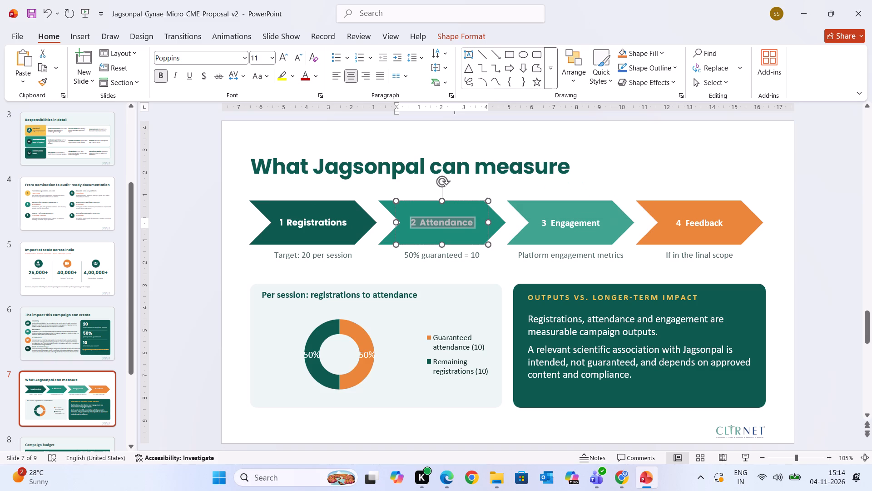
click(45, 80)
drag(548, 222, 600, 222)
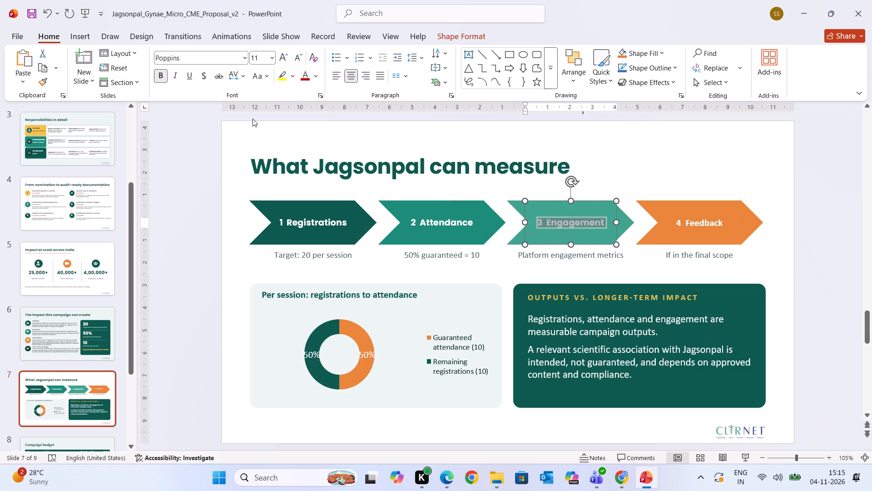
click(42, 83)
drag(681, 217, 723, 219)
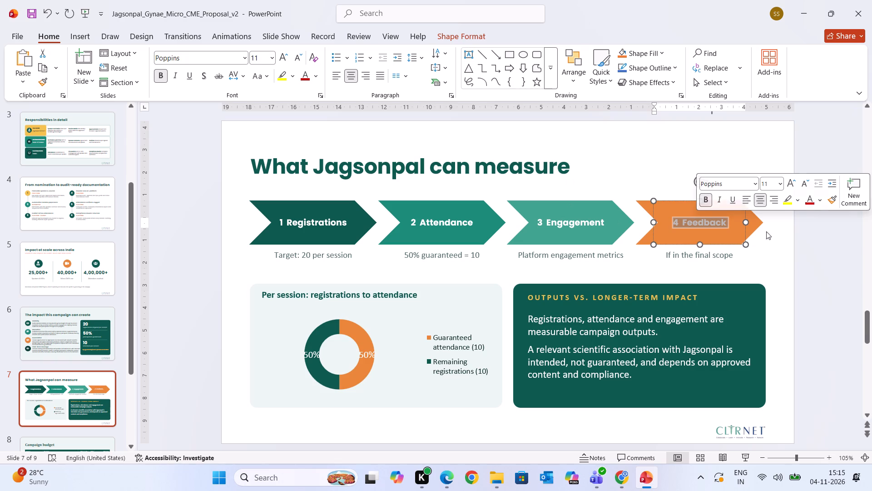
click(798, 245)
Set the "Target: 20 per session" caption under the first arrow to Poppins at 10.5 pt.
click(320, 258)
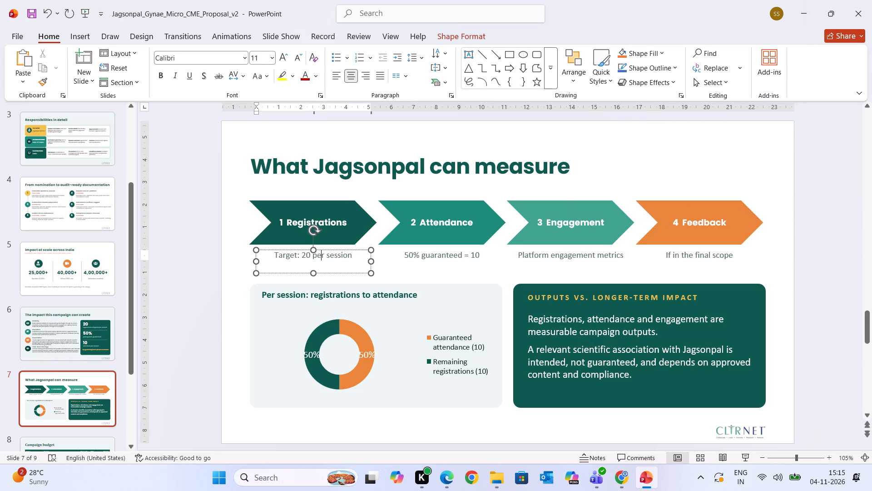
drag(276, 255, 376, 258)
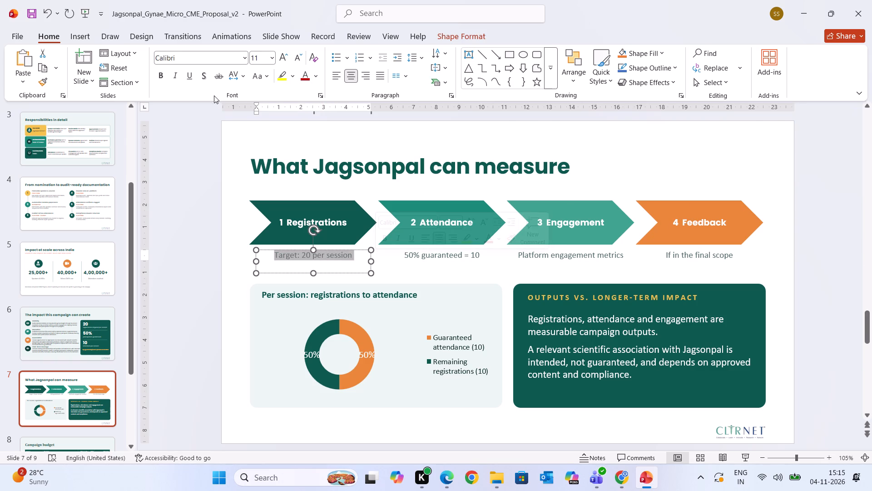
click(204, 63)
click(202, 58)
text(pop)
key(Return)
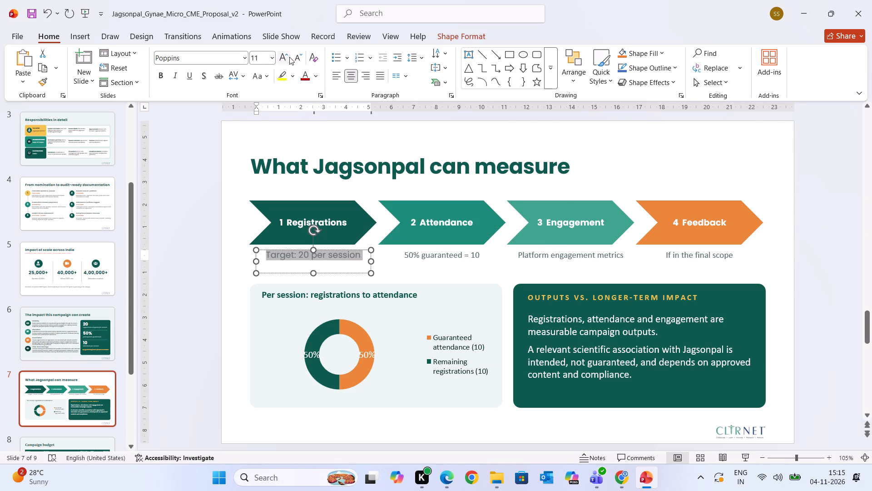
click(304, 57)
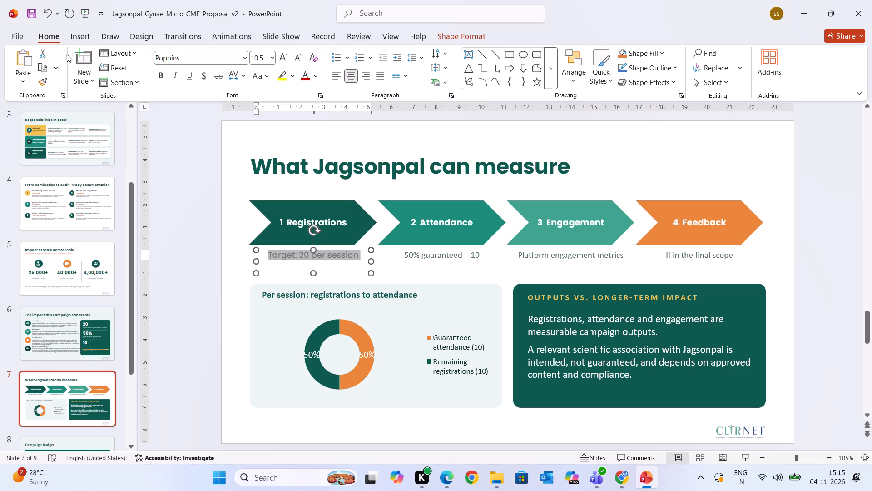
Copy the "Target: 20 per session" caption's formatting onto the "50% guaranteed = 10" and "Platform engagement metrics" captions.
click(45, 83)
drag(408, 251, 497, 252)
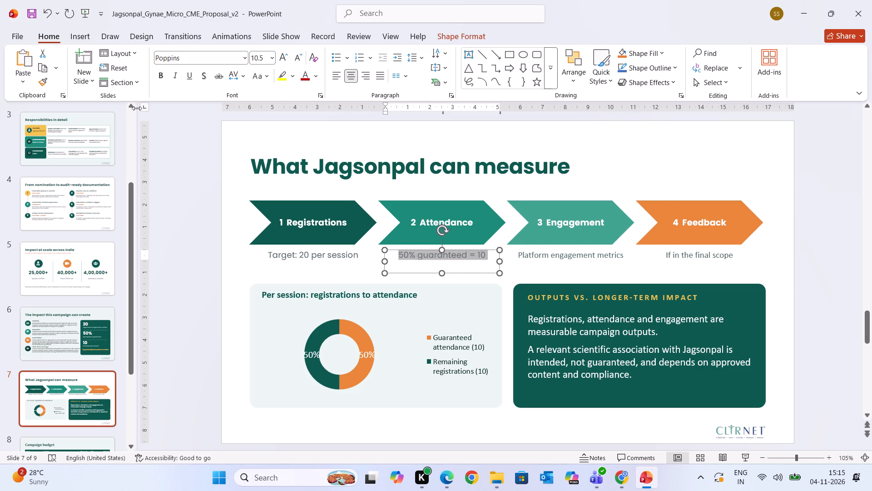
click(44, 81)
drag(522, 251, 646, 254)
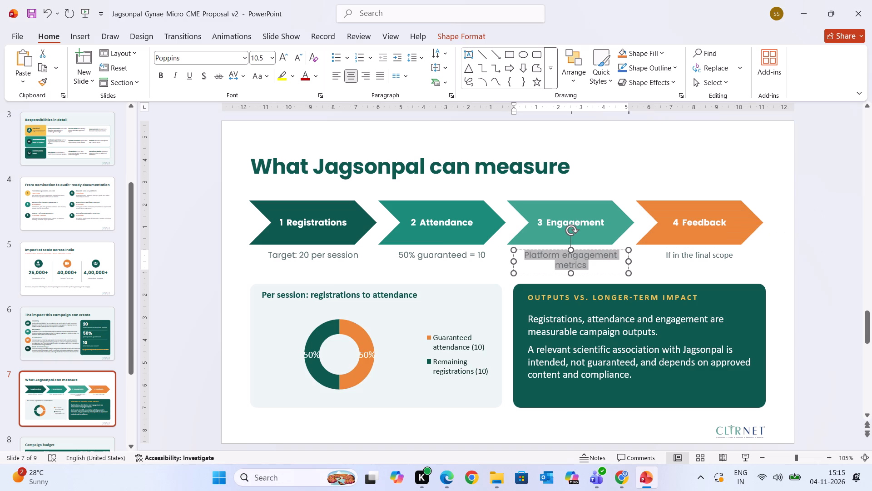
Reduce the "Platform engagement metrics" caption to 9 pt and copy its formatting onto the "Target: 20 per session" and "50% guaranteed = 10" captions.
click(297, 54)
click(297, 54)
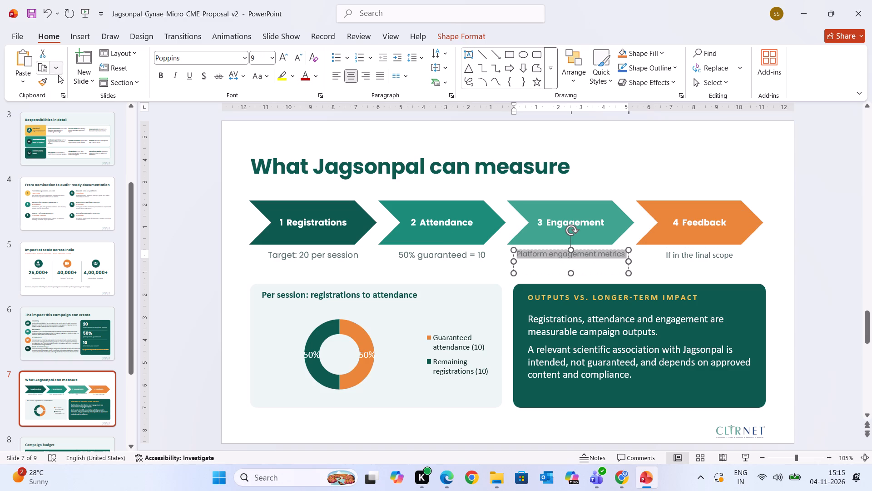
click(44, 81)
drag(273, 251, 297, 251)
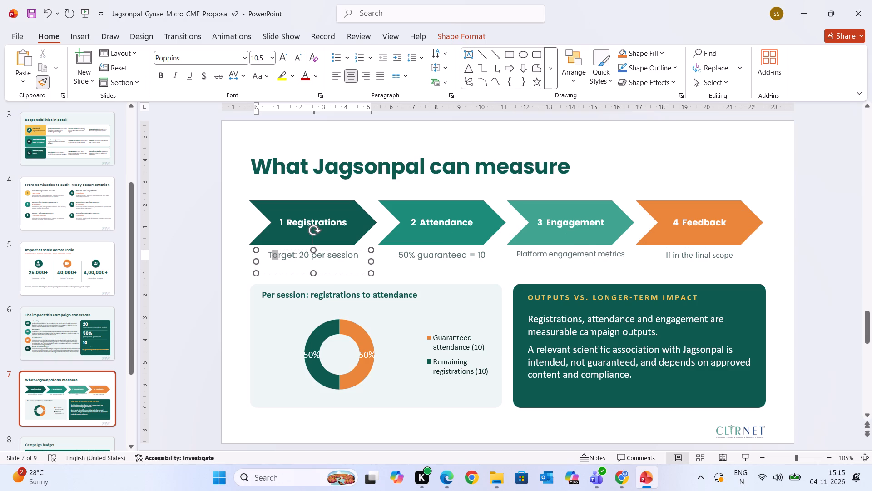
drag(297, 251, 355, 265)
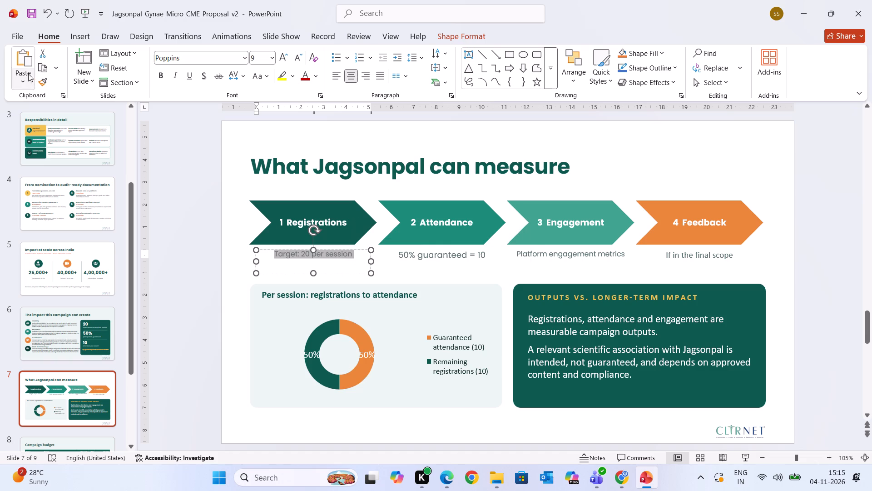
click(38, 81)
drag(401, 253, 416, 247)
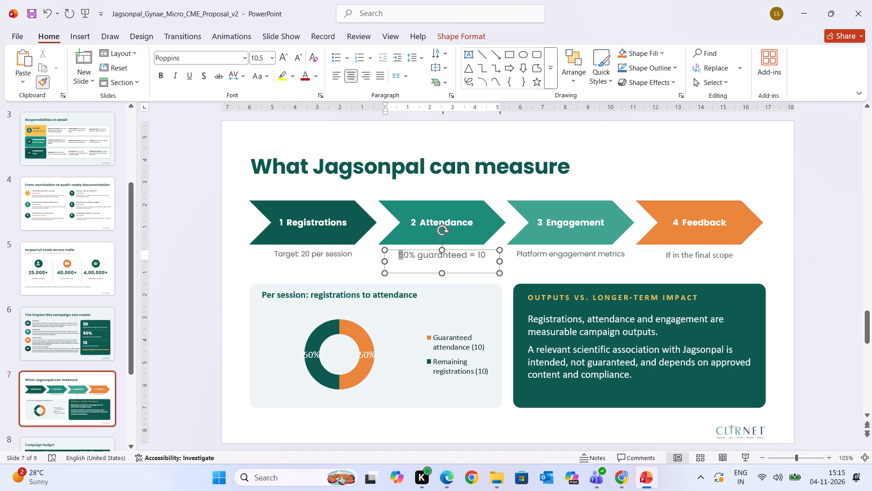
drag(416, 247, 505, 249)
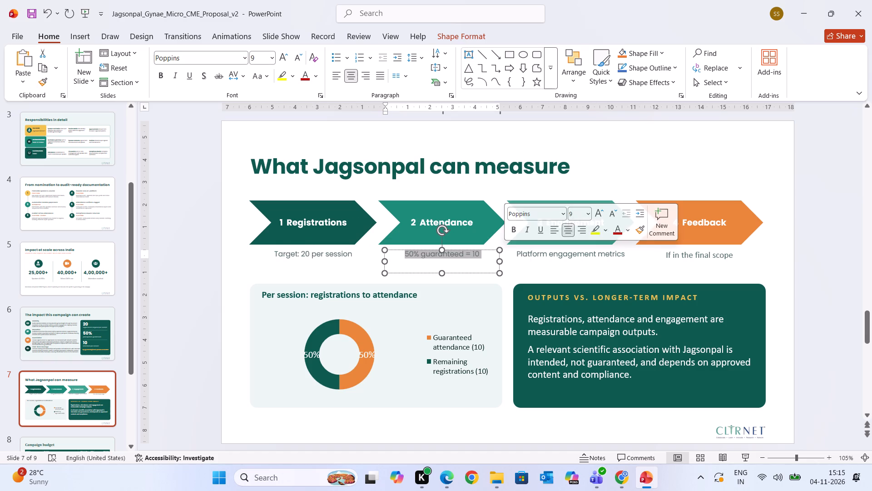
Match the entire "If in the final scope" caption to the other captions' 9 pt Poppins formatting.
click(639, 233)
drag(672, 253, 679, 253)
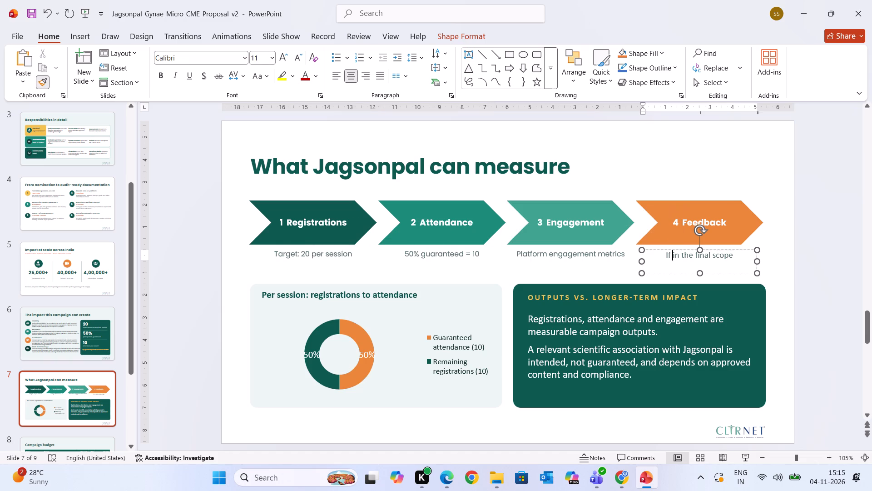
drag(679, 253, 727, 251)
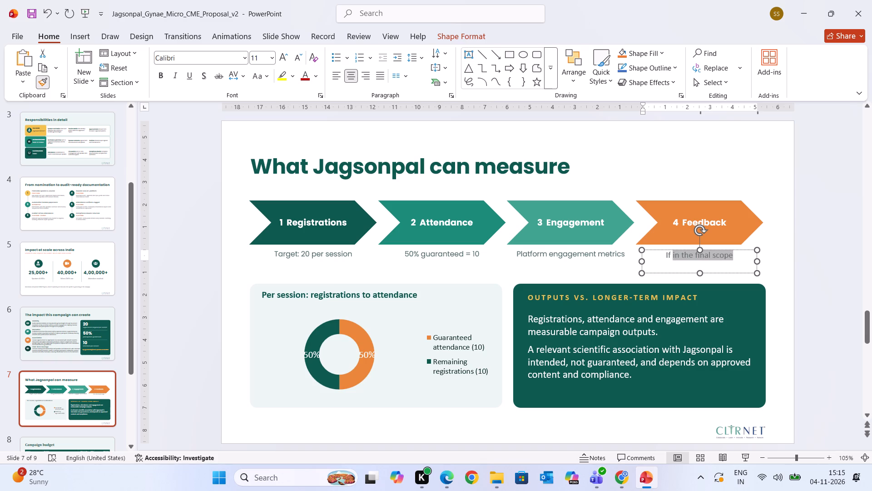
drag(727, 251, 747, 257)
click(721, 261)
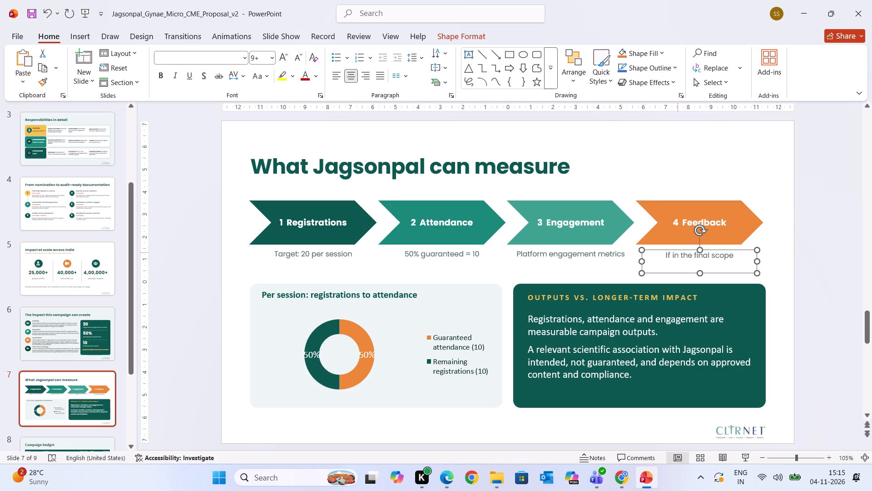
click(614, 252)
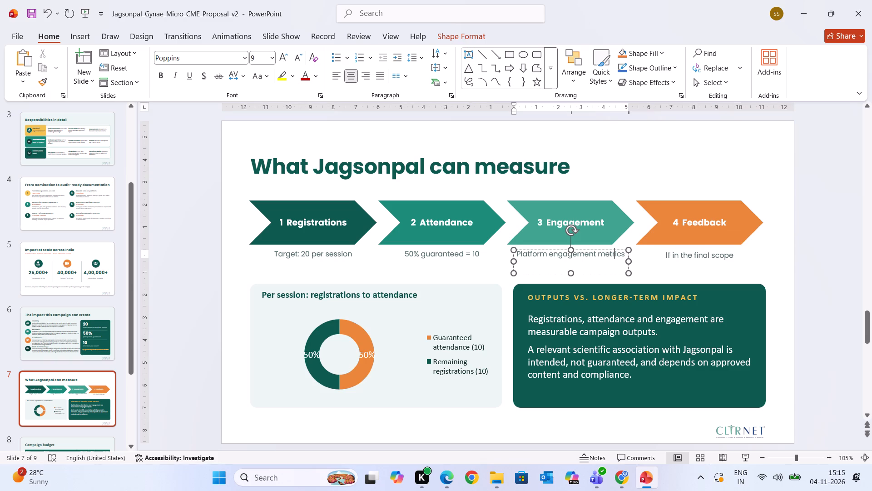
drag(519, 252, 621, 252)
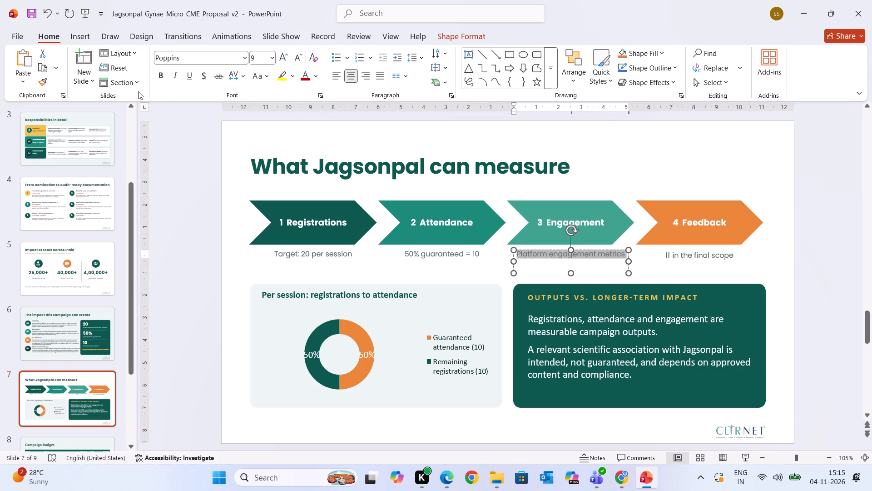
click(45, 83)
drag(667, 254, 743, 249)
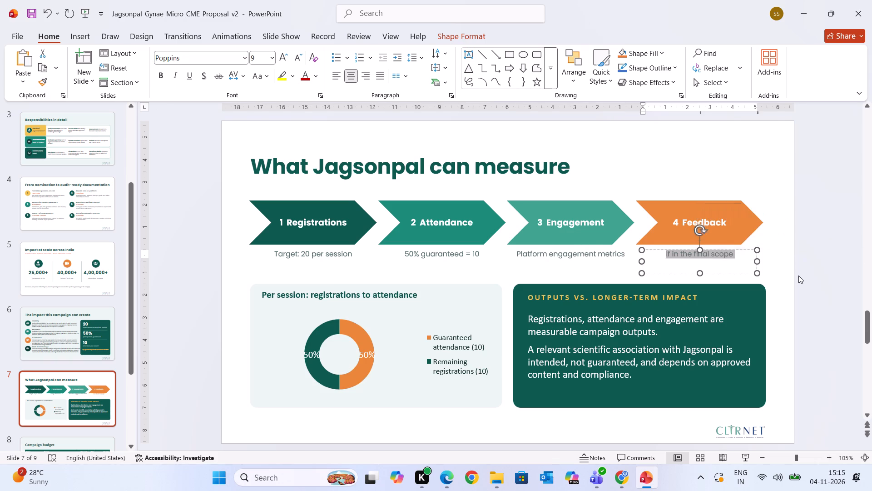
click(798, 276)
Set the chart heading "Per session: registrations to attendance" to Poppins at 11 pt.
click(285, 296)
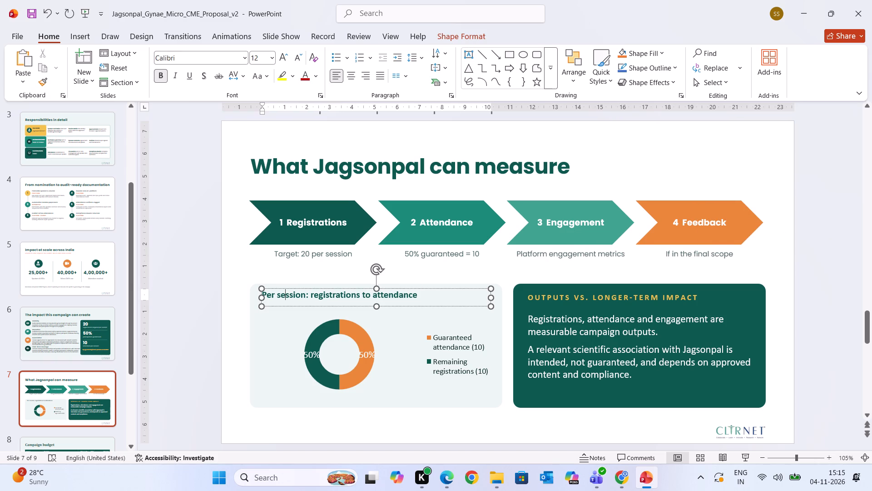
click(418, 295)
drag(415, 296, 207, 284)
click(194, 60)
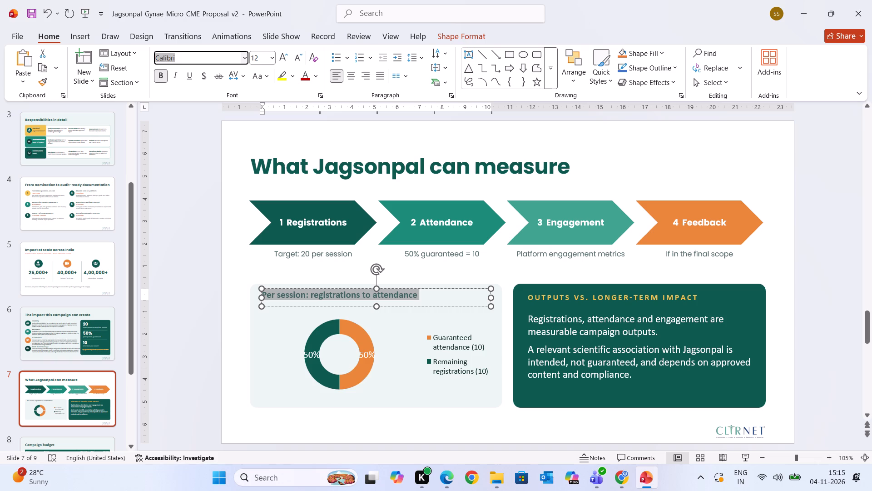
text(pop)
key(Return)
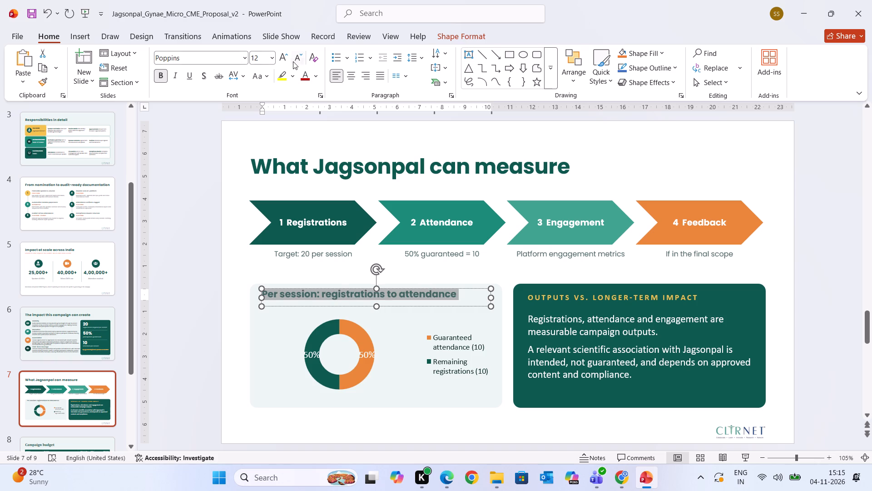
click(300, 61)
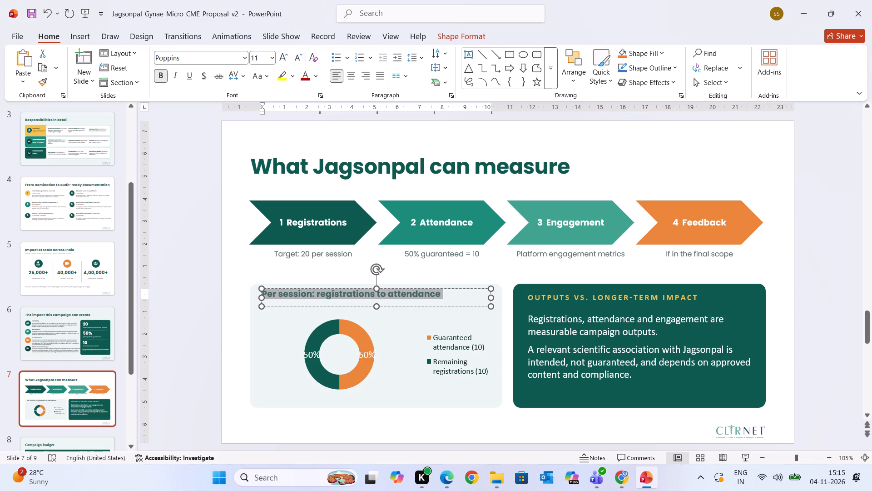
Reduce the doughnut chart's 50% data labels to 10 pt.
click(267, 345)
click(315, 355)
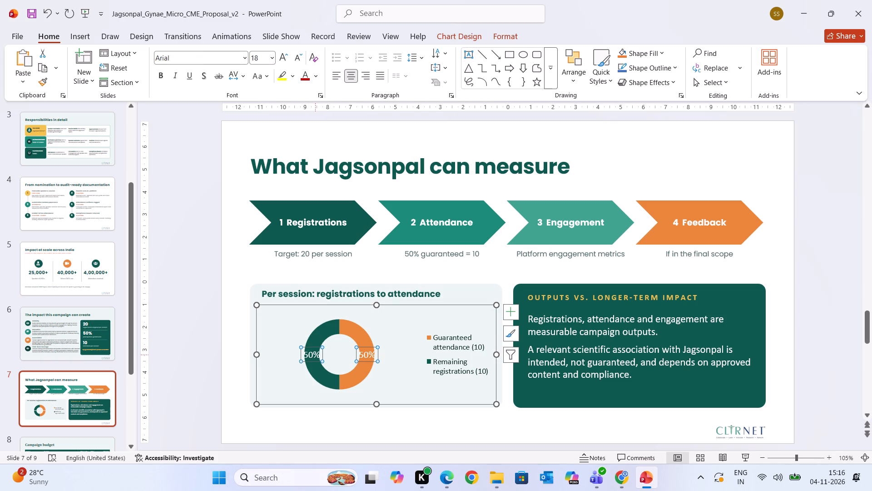
double_click(299, 57)
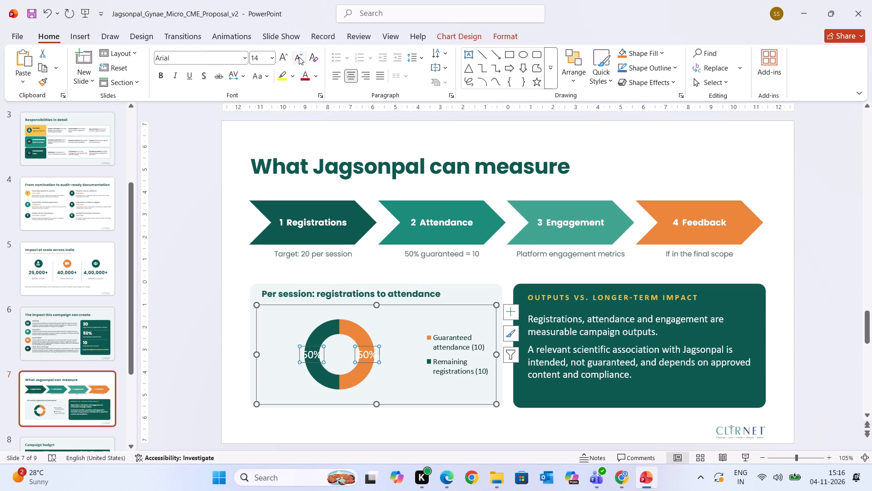
click(299, 57)
double_click(299, 57)
click(299, 57)
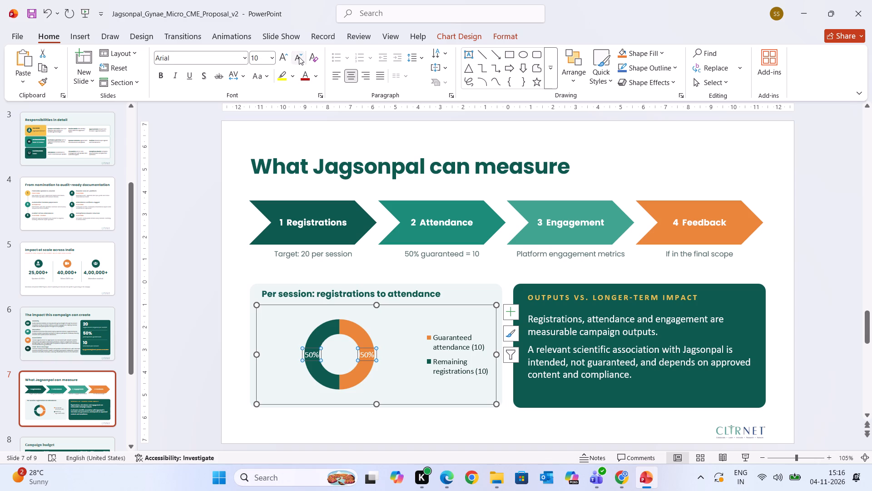
Set the doughnut chart's 50% data labels to Poppins at 8 pt.
click(204, 57)
text(pop)
key(Return)
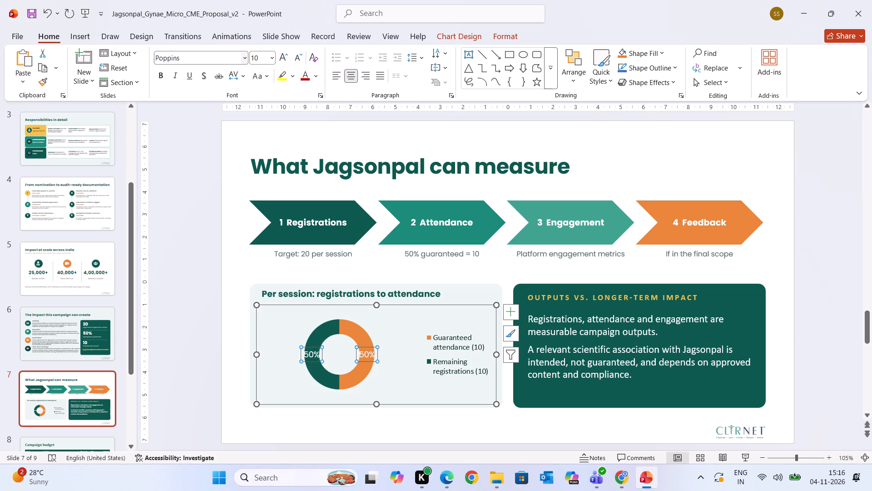
double_click(299, 57)
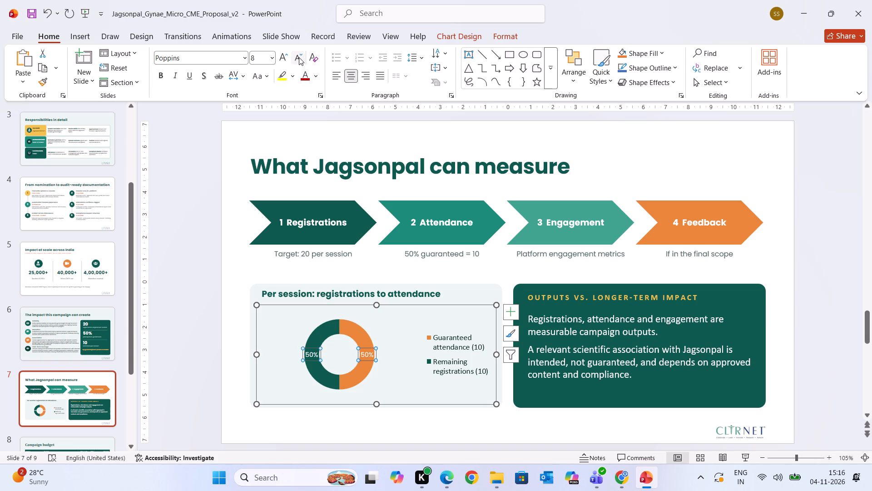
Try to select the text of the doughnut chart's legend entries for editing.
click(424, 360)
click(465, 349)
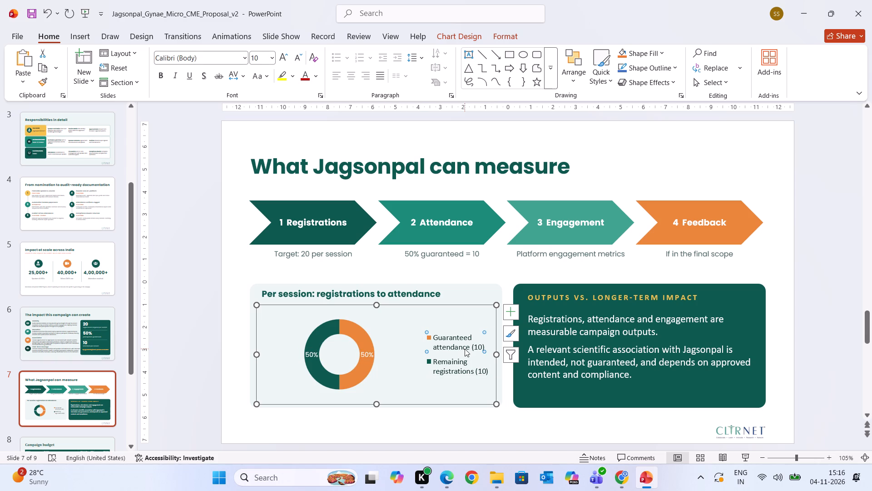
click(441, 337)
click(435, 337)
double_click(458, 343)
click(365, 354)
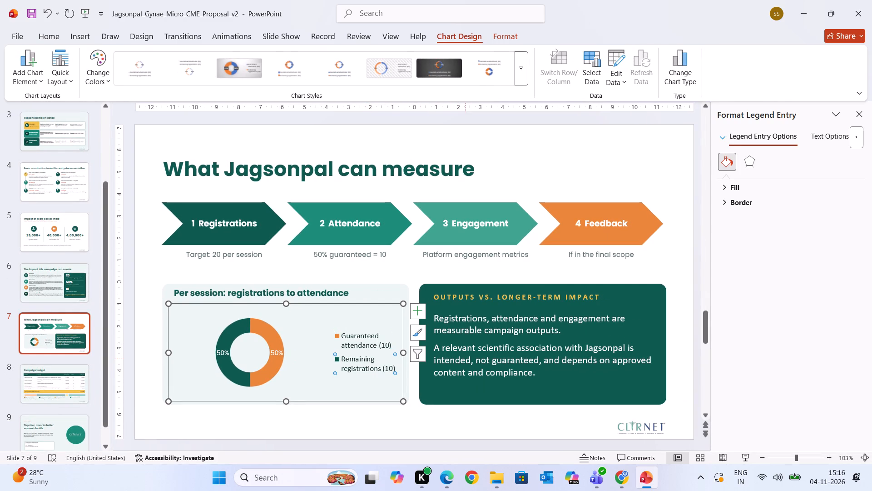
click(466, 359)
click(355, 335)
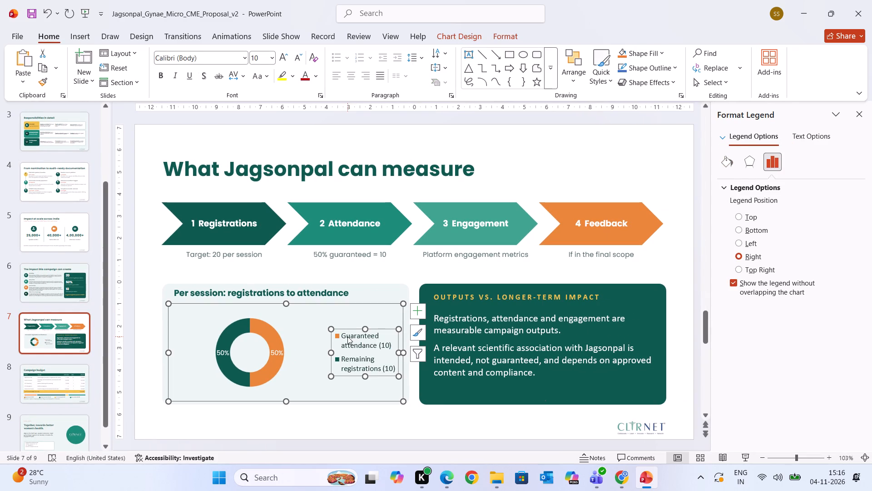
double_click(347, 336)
Change both paragraphs under "Outputs vs. longer-term impact" to Poppins and reduce their font size by two steps.
click(494, 334)
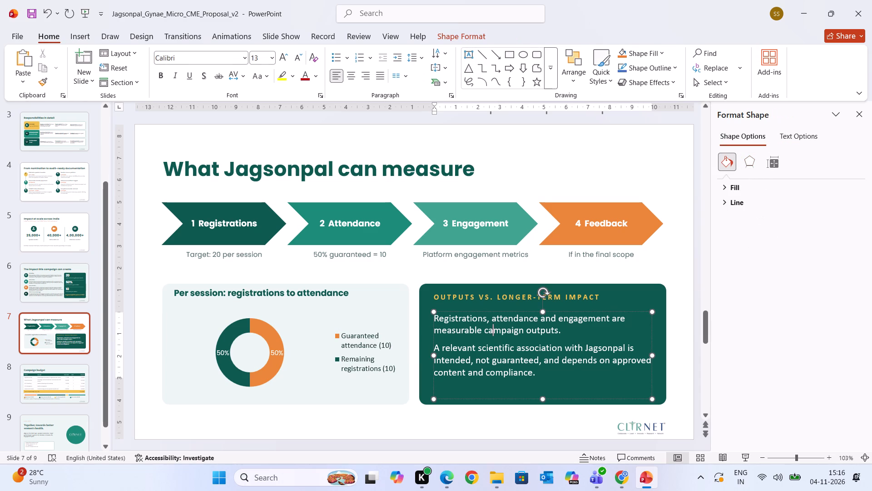
drag(536, 373, 415, 310)
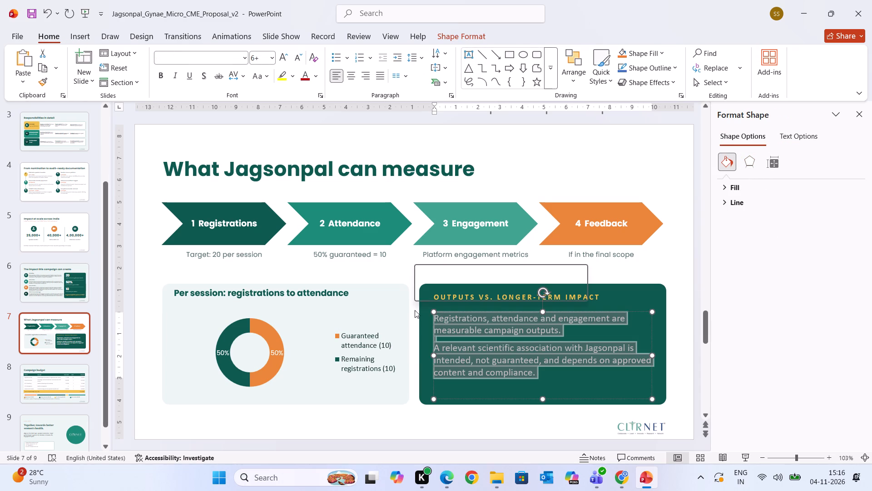
click(214, 55)
text(pop)
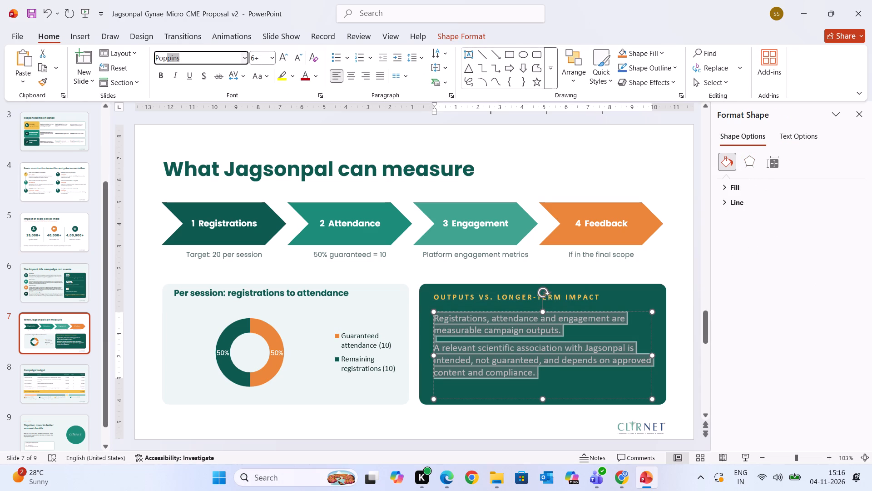
key(Return)
click(294, 58)
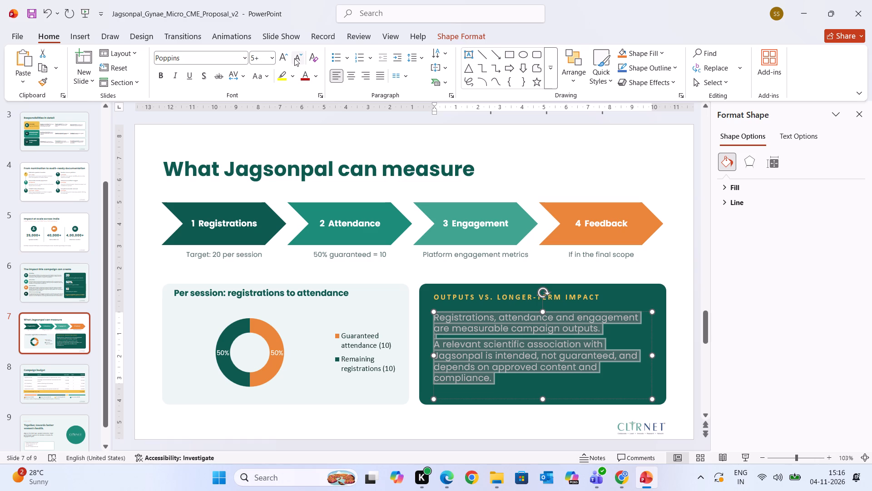
click(294, 58)
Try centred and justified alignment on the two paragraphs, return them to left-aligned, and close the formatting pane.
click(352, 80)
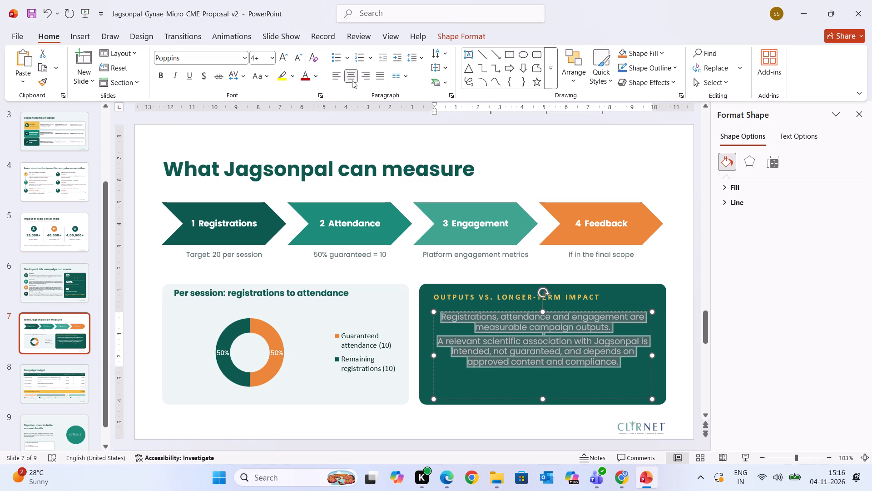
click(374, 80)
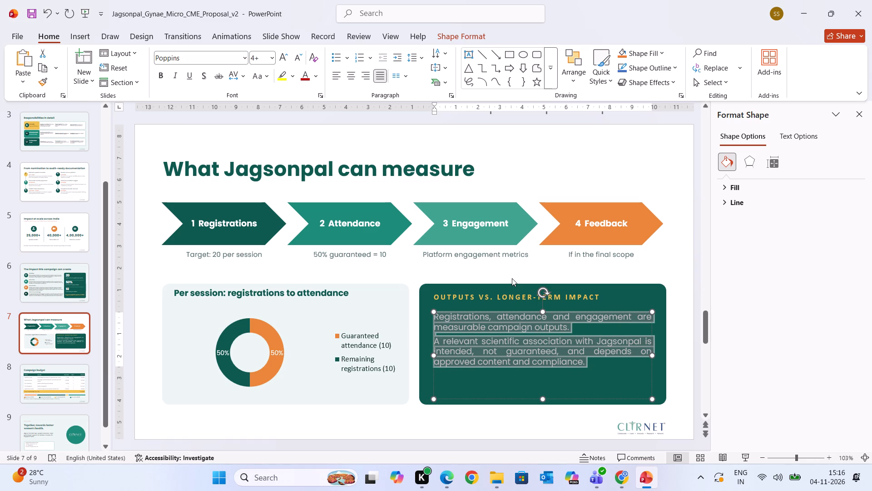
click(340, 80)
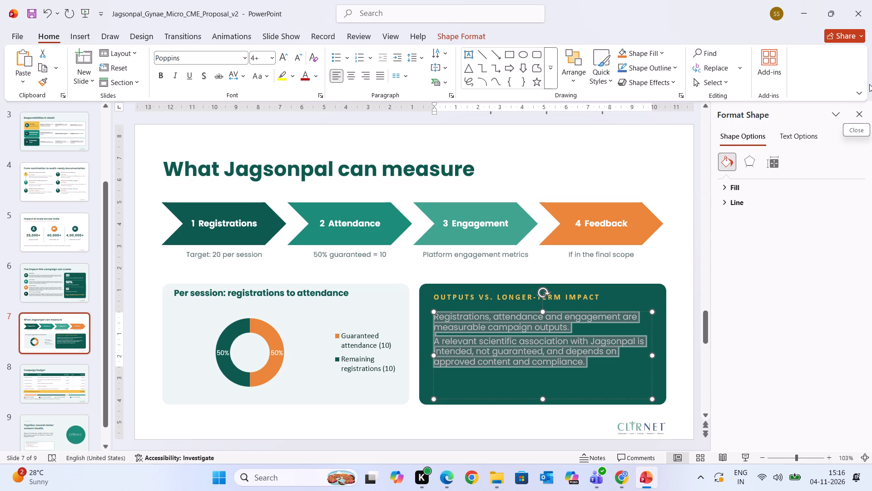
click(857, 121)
Change the "Outputs vs. longer-term impact" heading to Poppins.
click(595, 305)
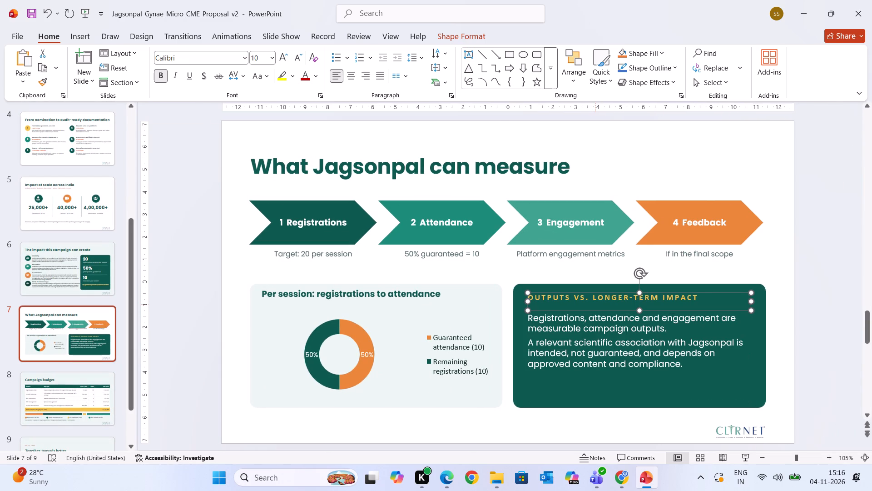
drag(695, 300, 392, 329)
click(208, 49)
click(195, 57)
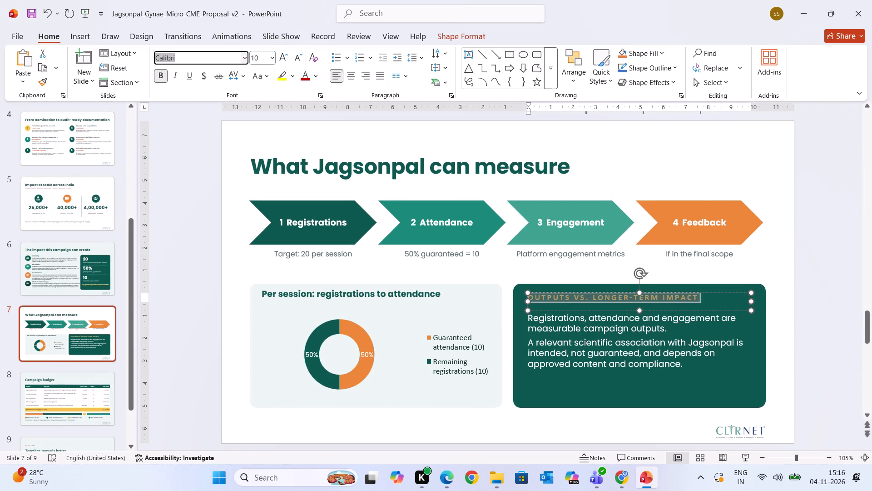
text(pop)
key(Return)
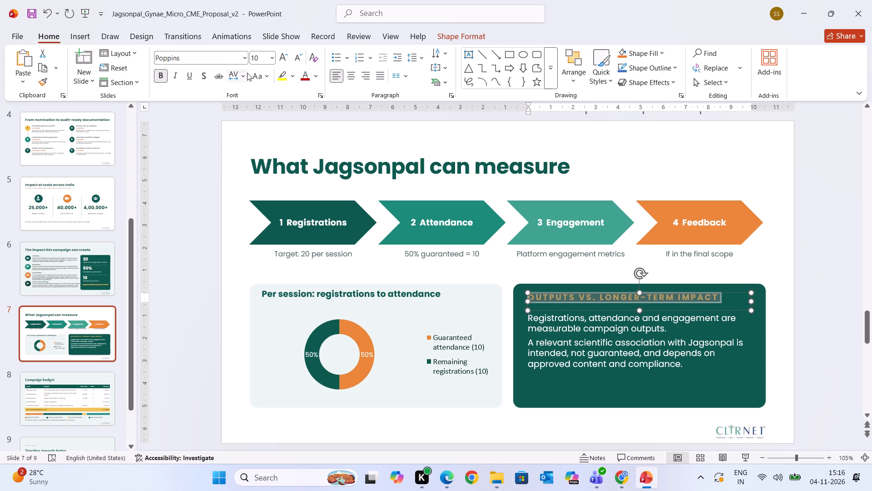
click(179, 168)
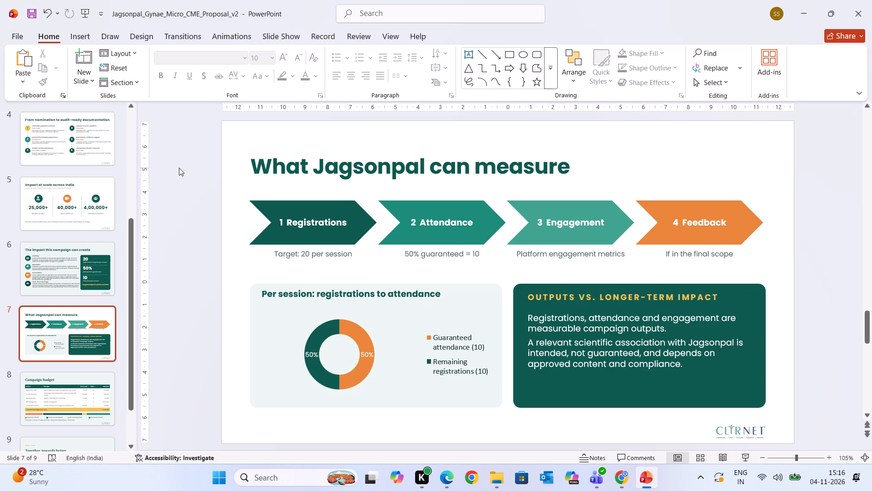
Set slide 8's "Campaign budget" title to Poppins at 26 pt.
key(Down)
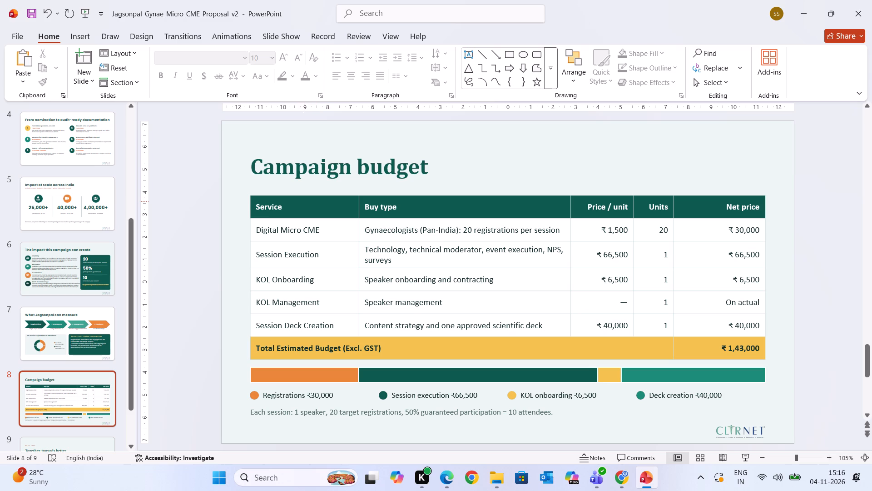
drag(256, 168, 386, 170)
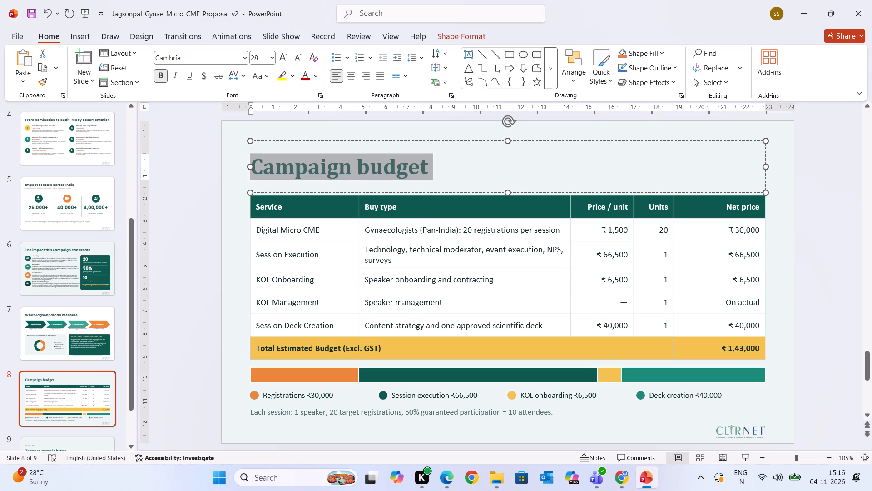
drag(386, 170, 445, 179)
click(198, 58)
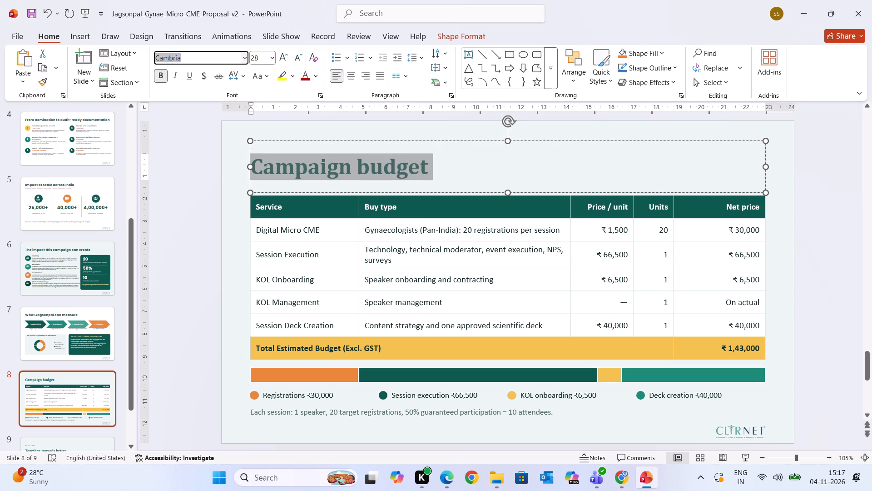
text(pop)
key(Return)
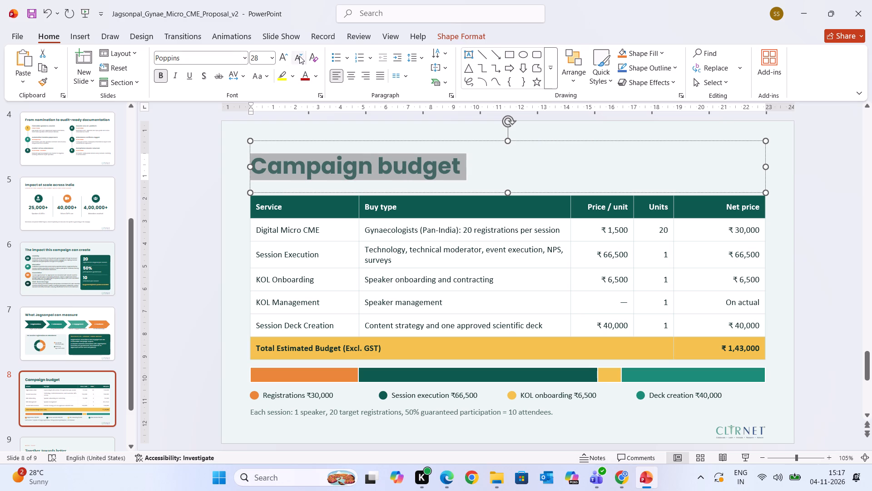
click(260, 53)
text(26)
key(Return)
Set all text in the campaign budget table to Poppins at 10 pt.
click(326, 231)
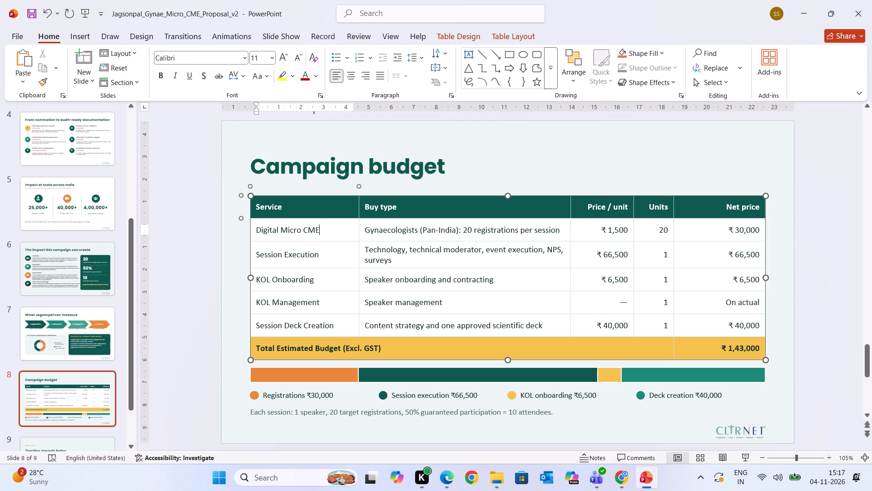
click(257, 208)
click(761, 350)
drag(758, 350, 311, 205)
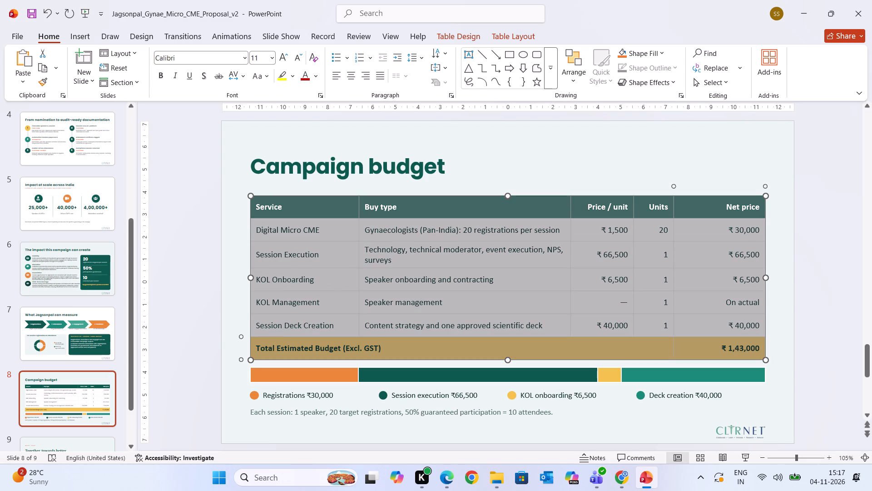
drag(311, 205, 277, 199)
click(177, 57)
text(pop)
key(Return)
click(301, 60)
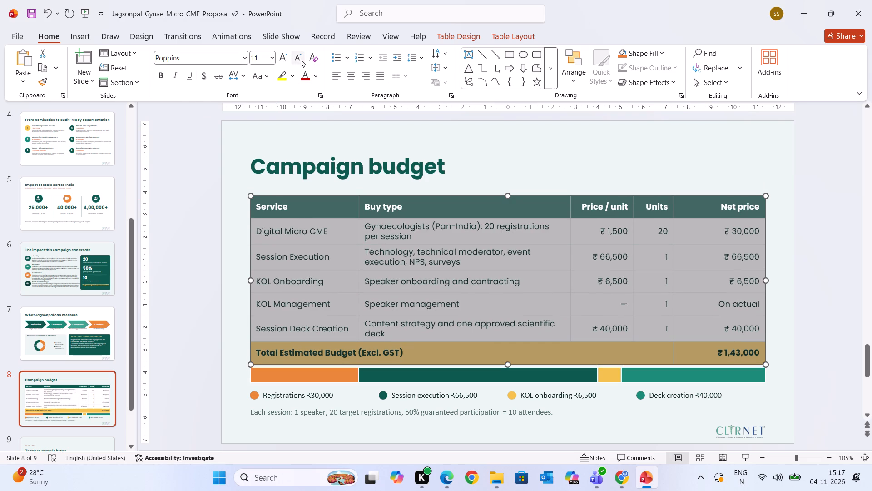
click(301, 60)
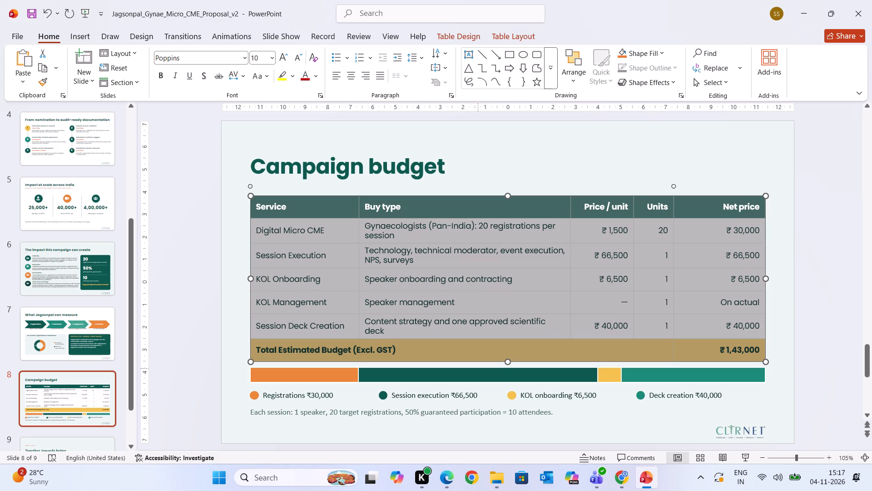
click(820, 309)
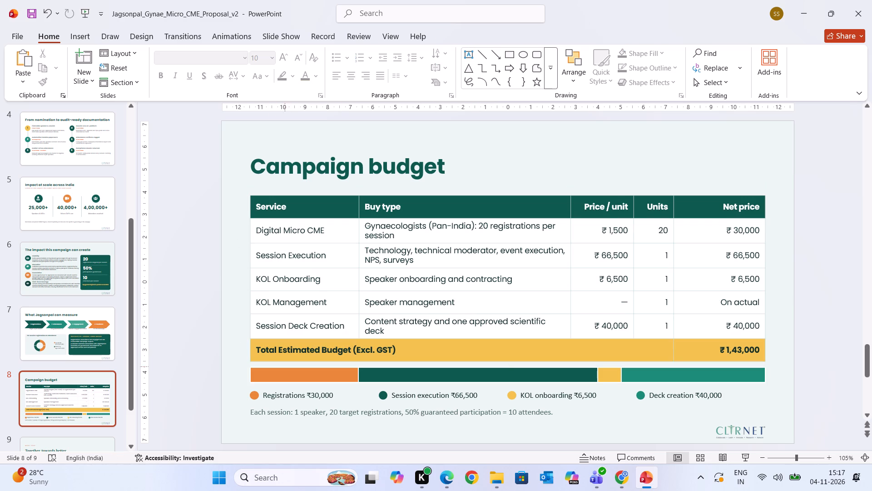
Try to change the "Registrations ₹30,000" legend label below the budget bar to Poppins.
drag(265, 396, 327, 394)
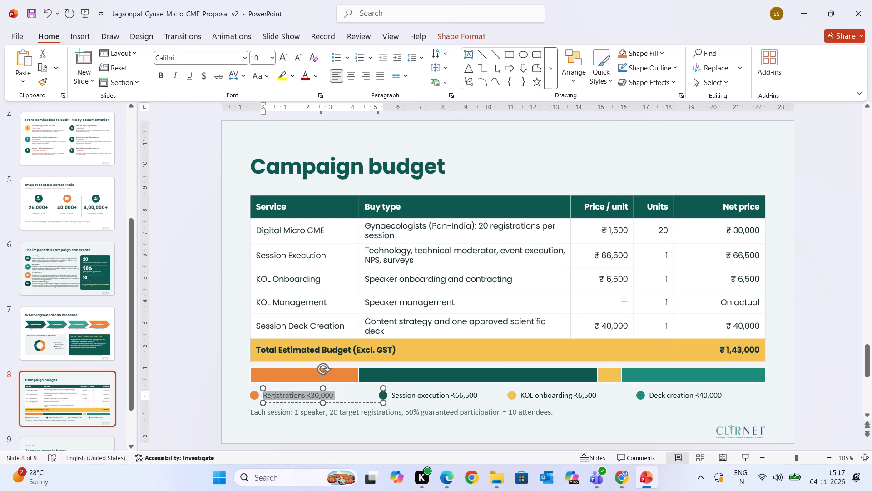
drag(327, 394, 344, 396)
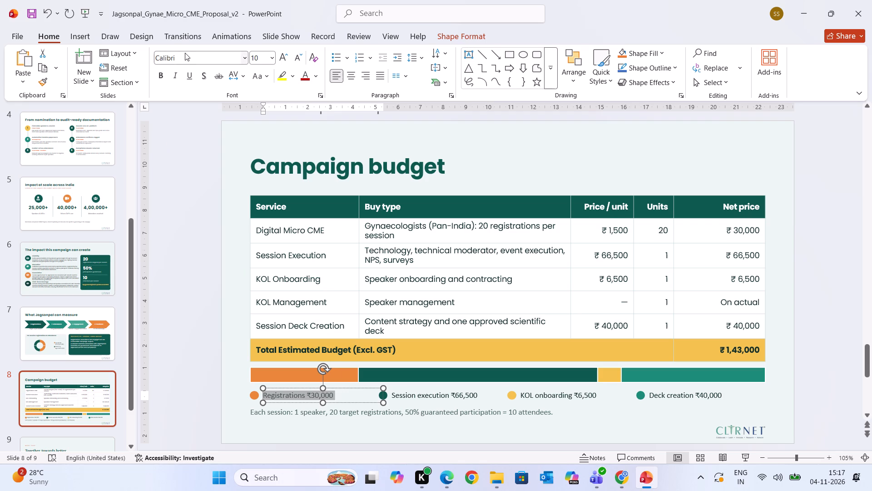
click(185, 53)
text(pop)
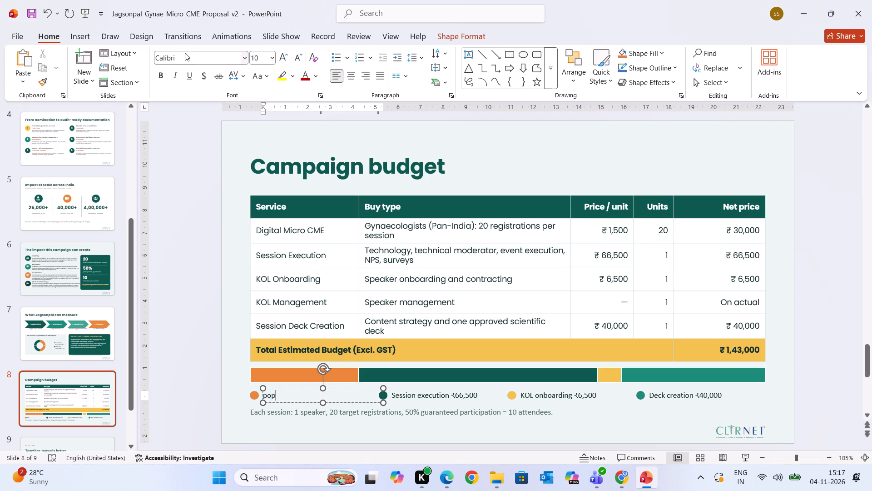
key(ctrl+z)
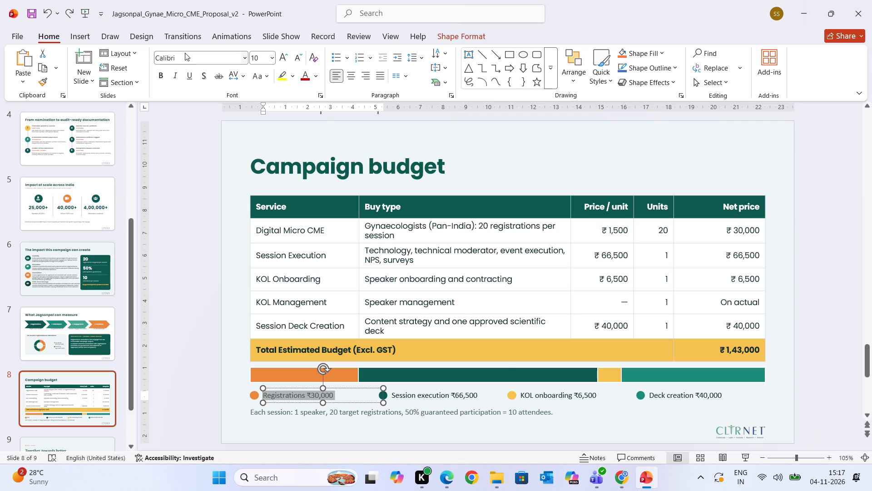
Undo the last font-size reduction on the campaign budget table, back to 10.5 pt.
key(ctrl+z)
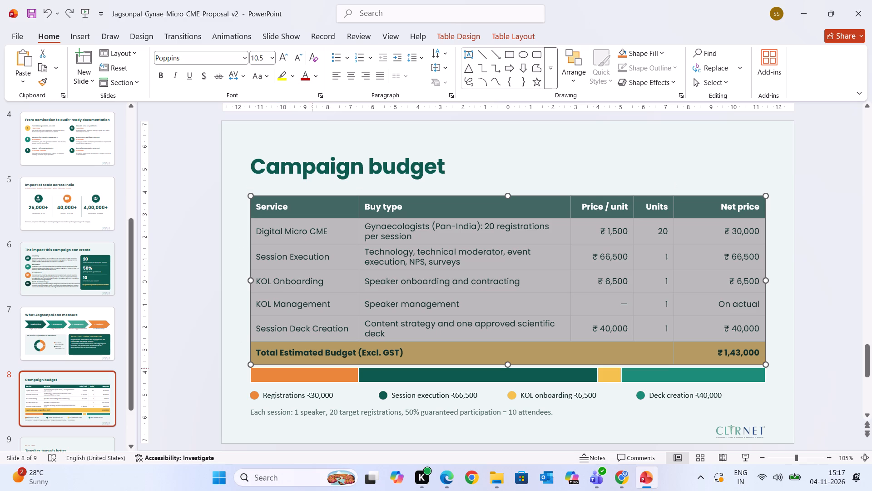
Reduce the campaign budget table's text to 10 pt.
click(302, 59)
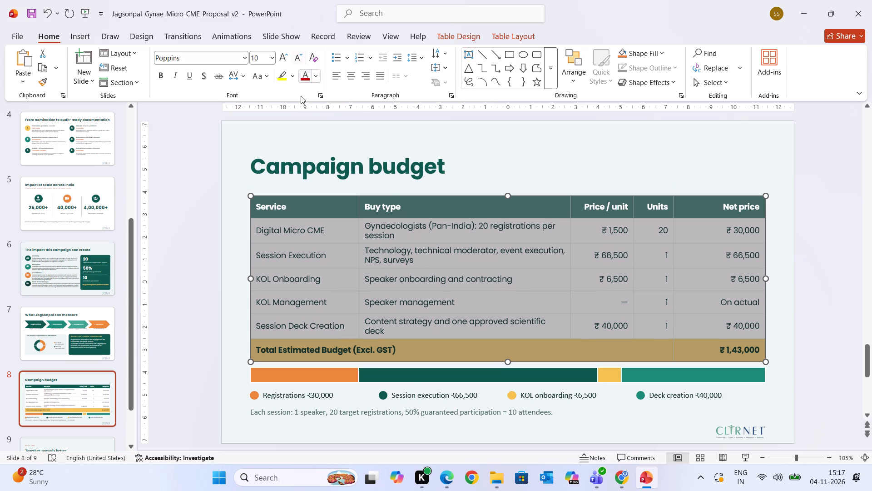
Delete the "Session execution ₹66,500" legend label below the budget bar.
click(319, 399)
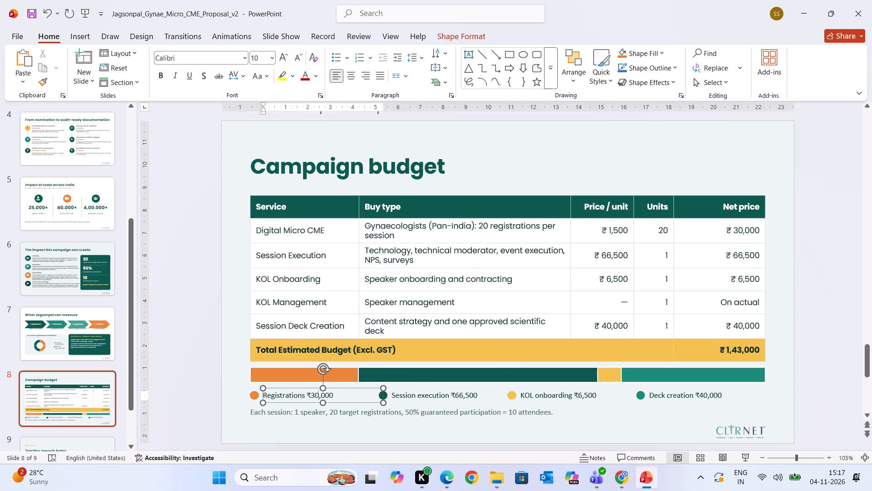
click(404, 399)
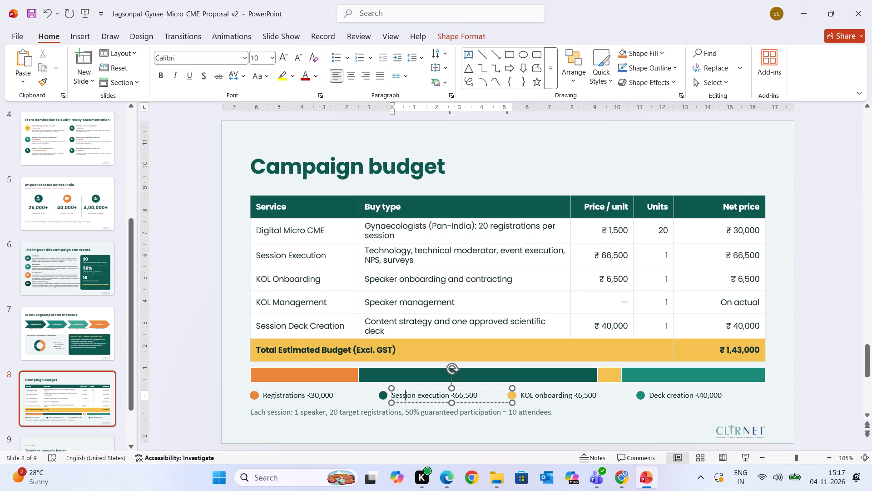
click(417, 389)
key(BackSpace)
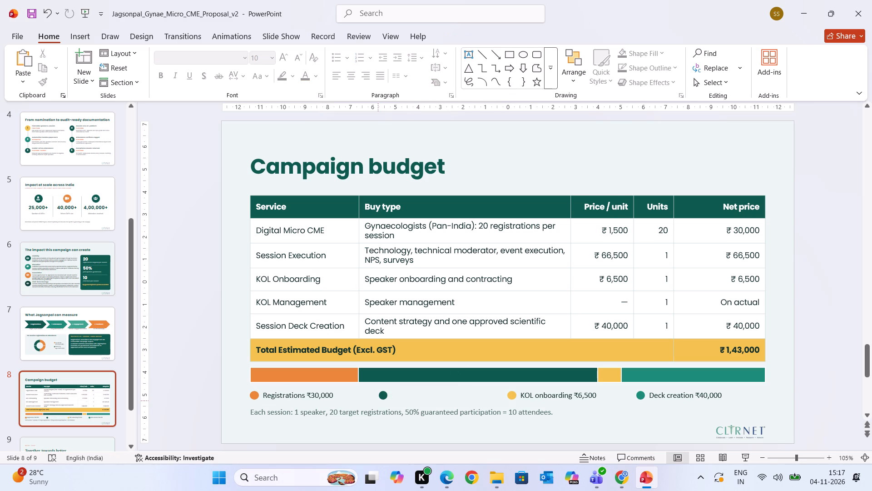
Delete all four coloured segments of the budget bar beneath the campaign budget table.
click(386, 393)
click(353, 377)
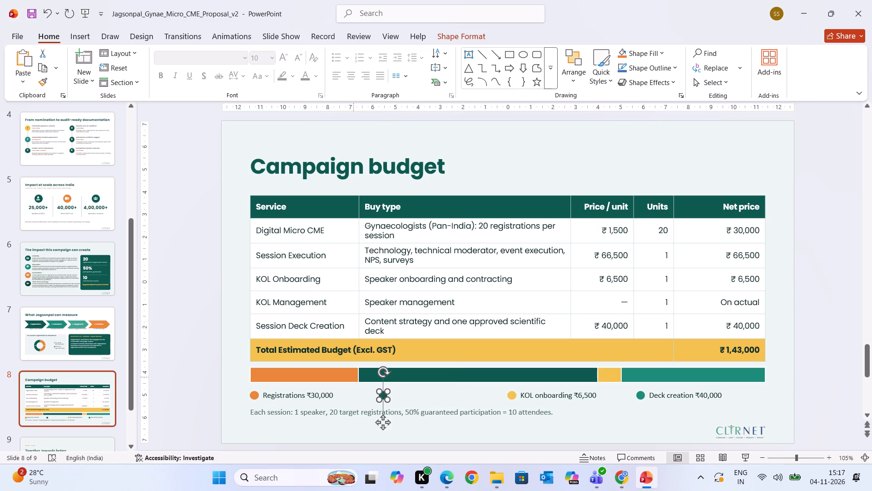
key(BackSpace)
click(396, 373)
key(BackSpace)
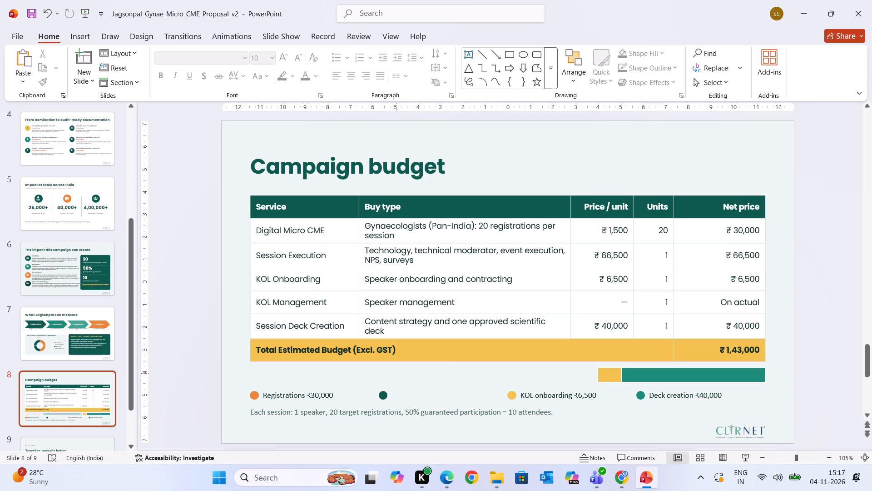
click(611, 375)
key(BackSpace)
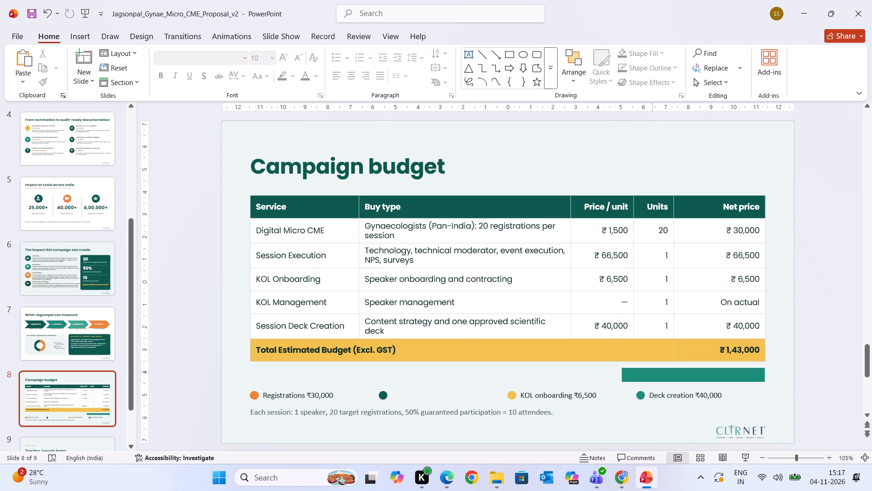
click(654, 372)
key(BackSpace)
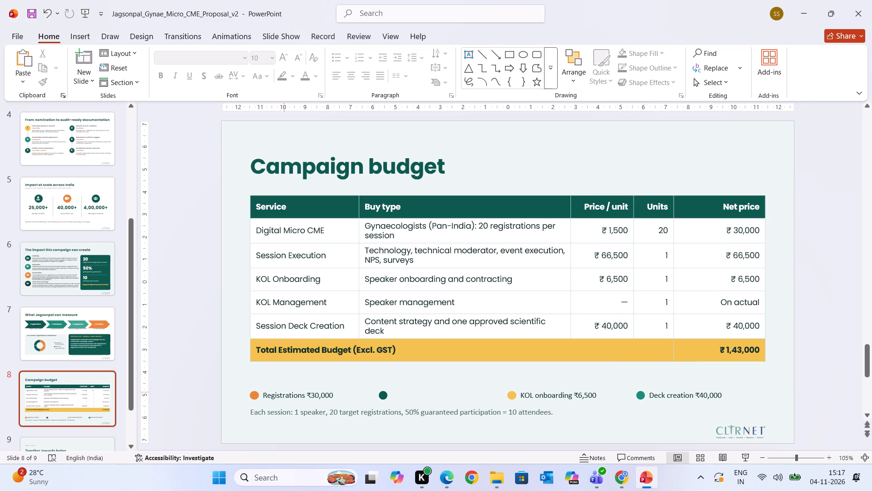
Delete the "Registrations ₹30,000" legend label with its orange dot, and the leftover dark green session execution dot.
click(272, 390)
key(BackSpace)
click(256, 395)
key(BackSpace)
click(388, 395)
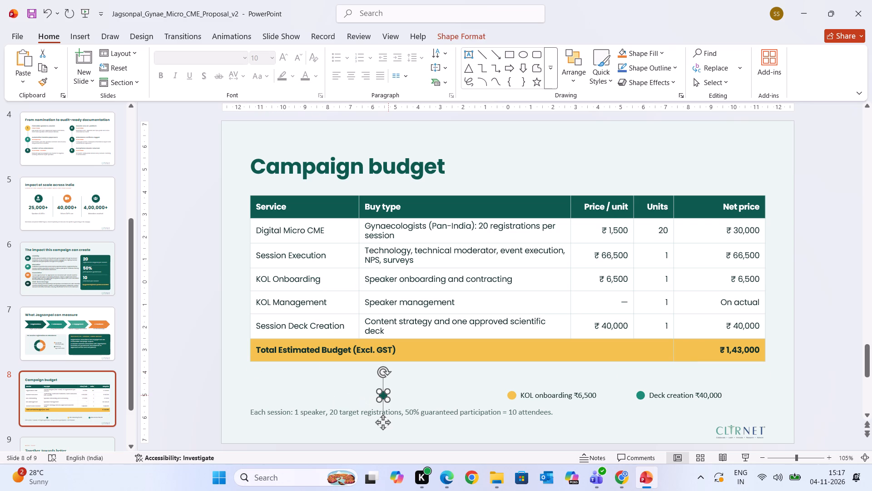
key(BackSpace)
Delete the "KOL onboarding ₹6,500" and "Deck creation ₹40,000" legend labels together with their coloured dots.
click(515, 391)
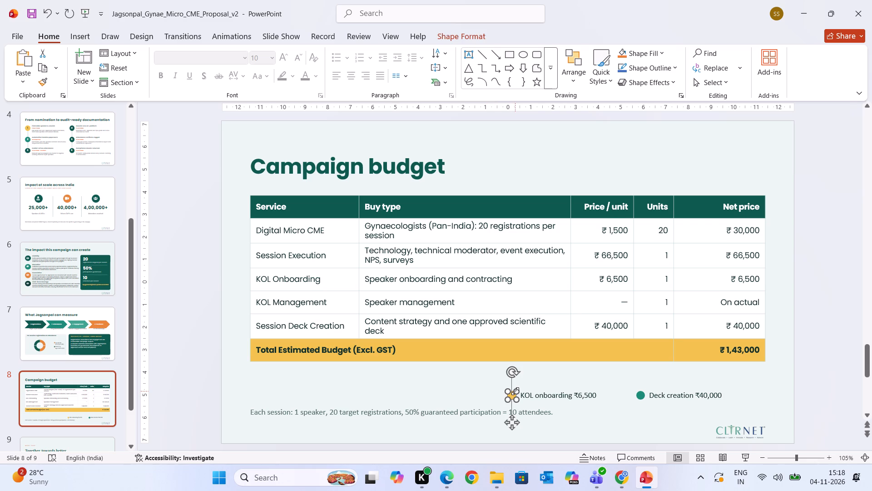
key(BackSpace)
click(538, 401)
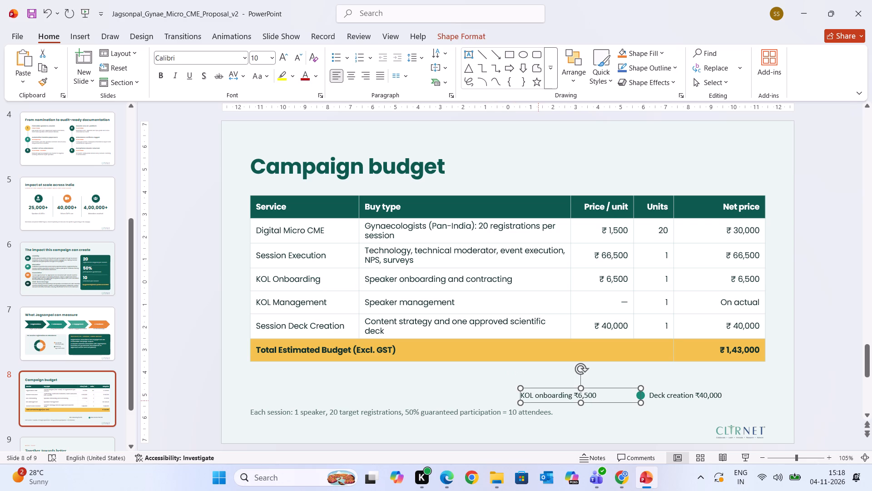
key(BackSpace)
click(649, 392)
key(BackSpace)
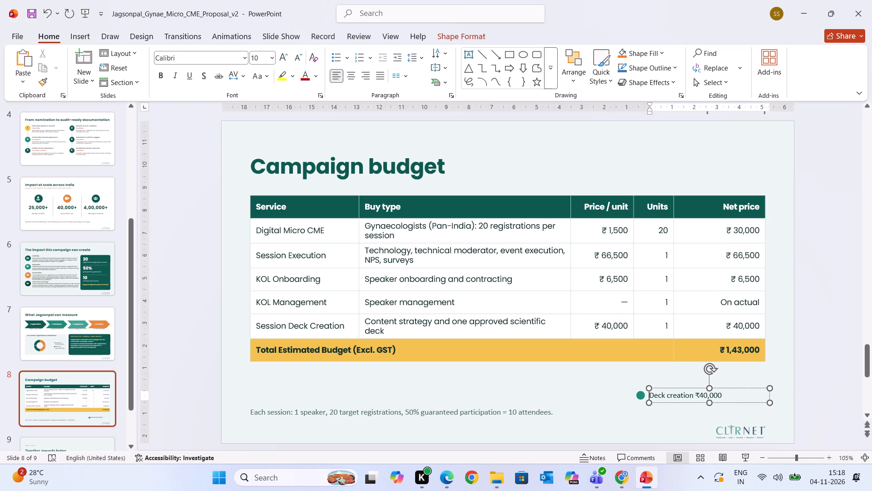
click(644, 395)
key(BackSpace)
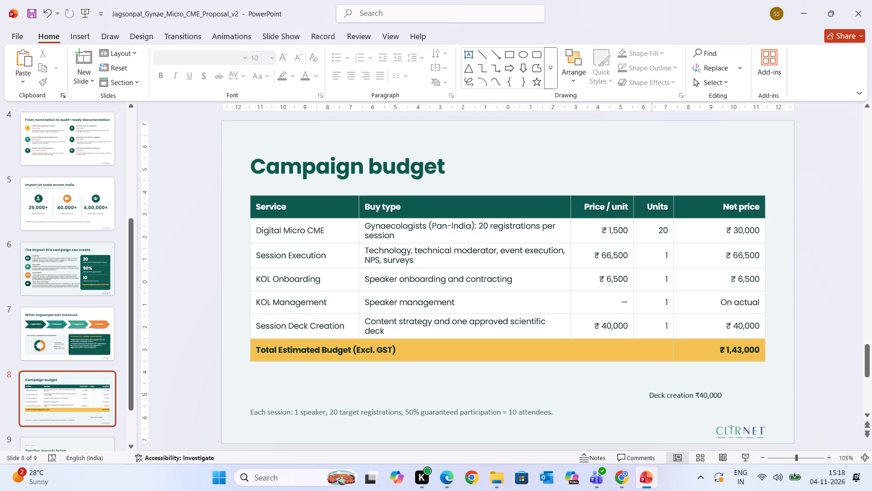
click(663, 395)
click(663, 401)
key(BackSpace)
Move the "Each session: 1 speaker, 20 target registrations" note up to just below the budget table.
click(522, 412)
drag(515, 421, 524, 397)
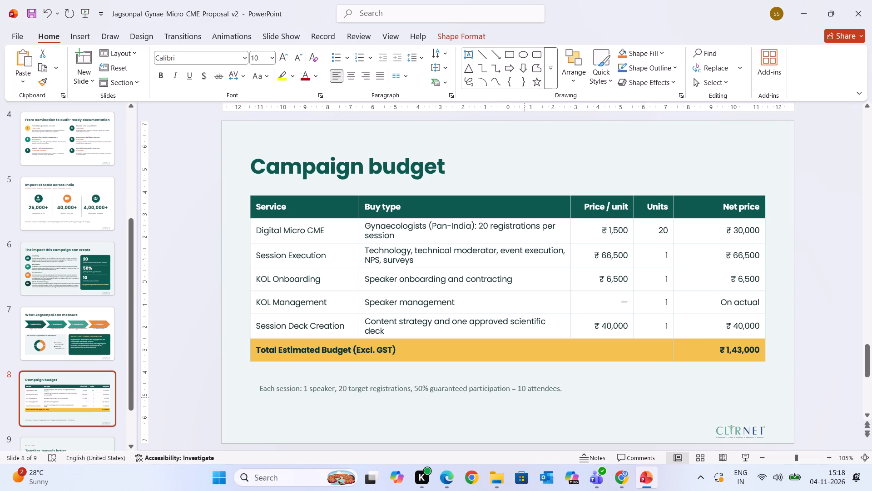
drag(524, 397, 518, 384)
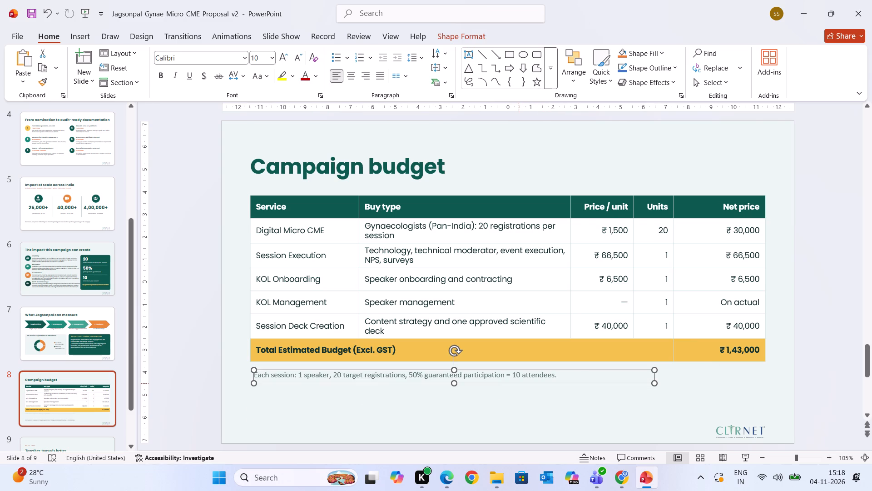
Set the "Each session" note below the budget table to Poppins at 8 pt.
drag(556, 375, 223, 344)
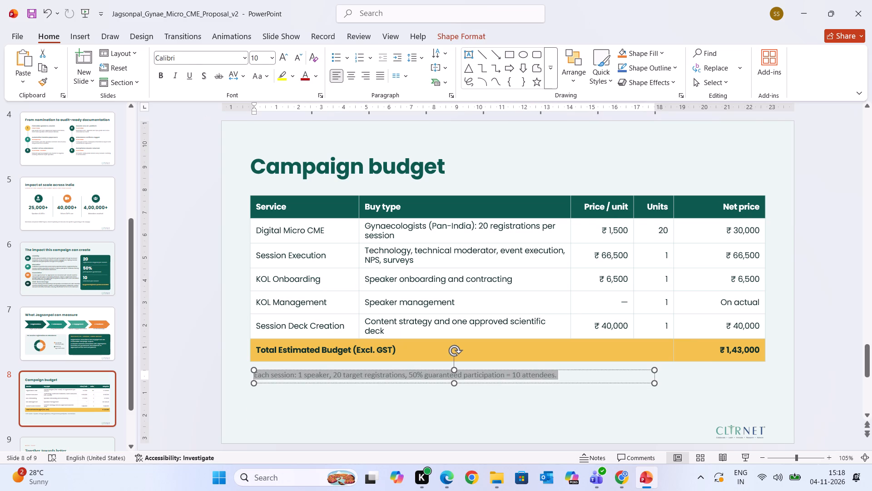
click(195, 60)
text(pop)
key(Return)
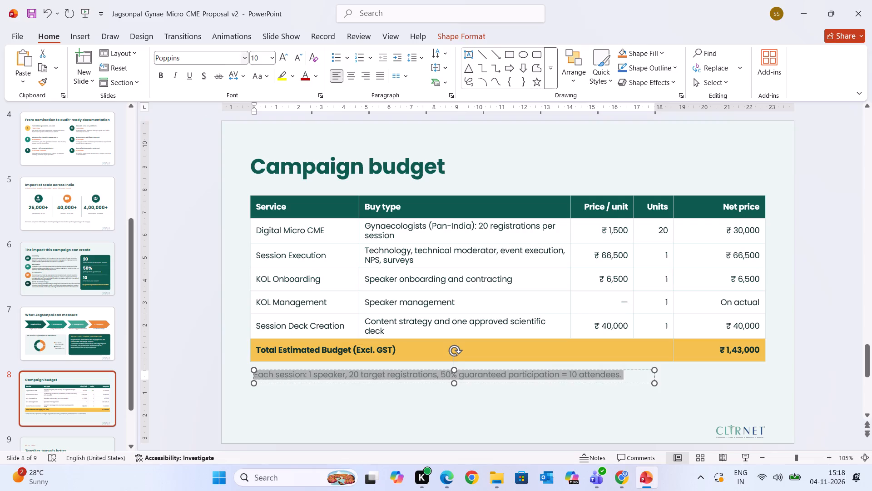
click(299, 59)
click(299, 59)
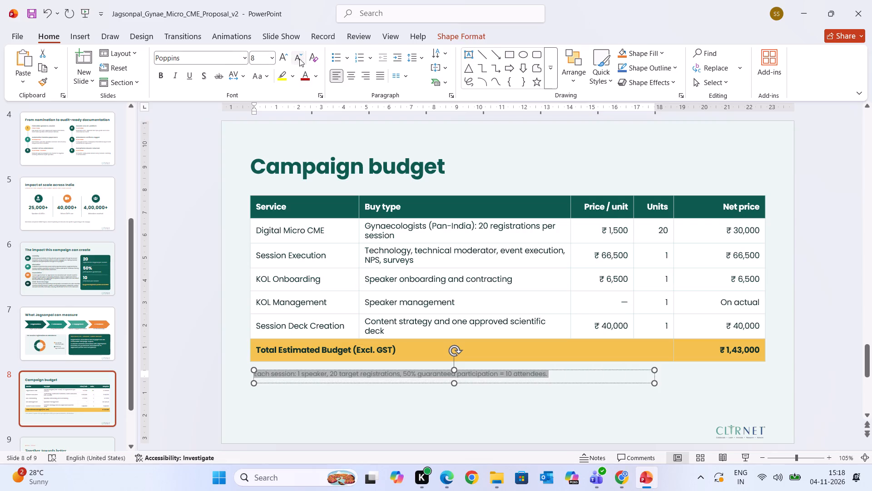
click(538, 405)
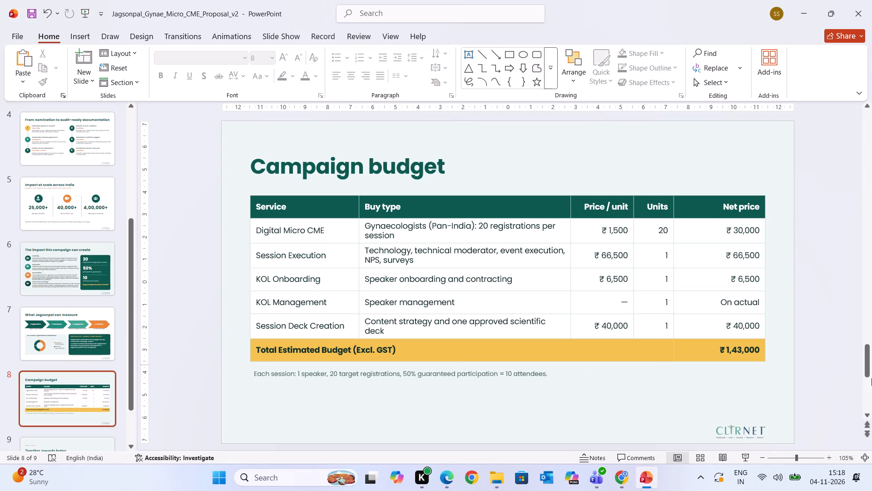
Change slide 9's heading "Together, towards better women's health." to Poppins.
click(838, 361)
key(Down)
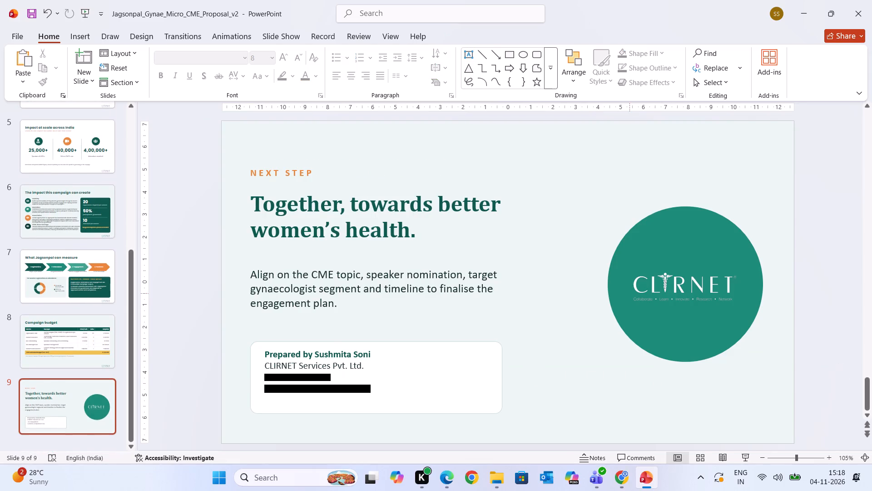
drag(422, 236, 250, 219)
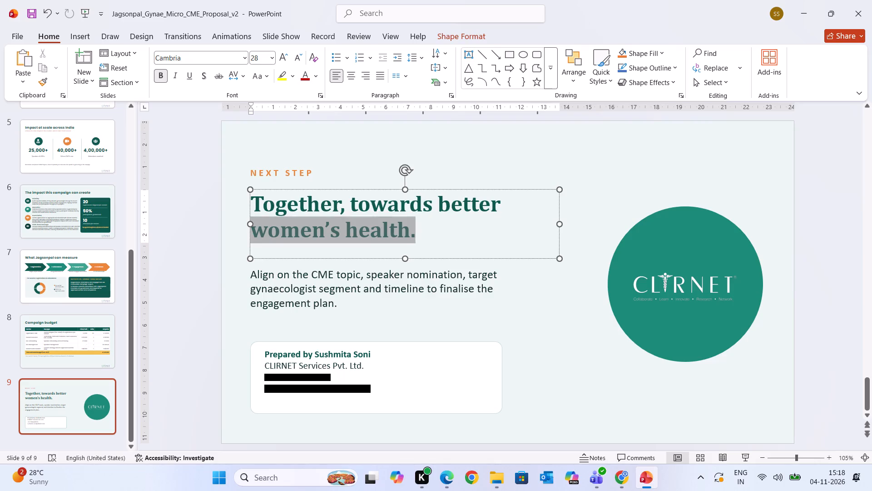
drag(250, 219, 237, 205)
click(206, 57)
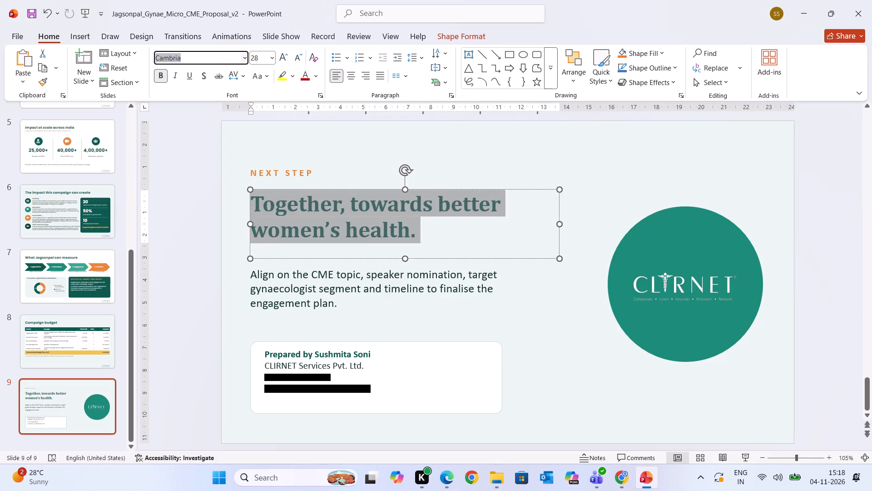
text(pop)
key(Return)
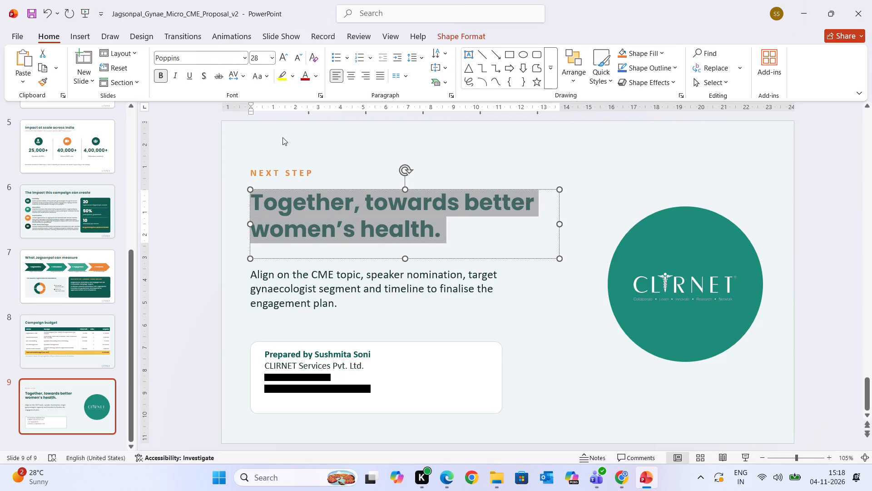
Change the "NEXT STEP" label above slide 9's heading to Poppins.
click(297, 172)
click(314, 170)
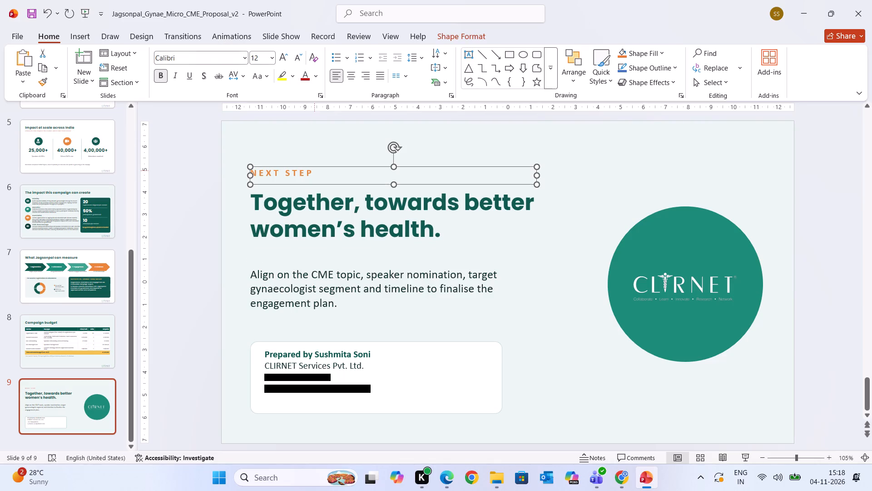
drag(312, 174, 227, 170)
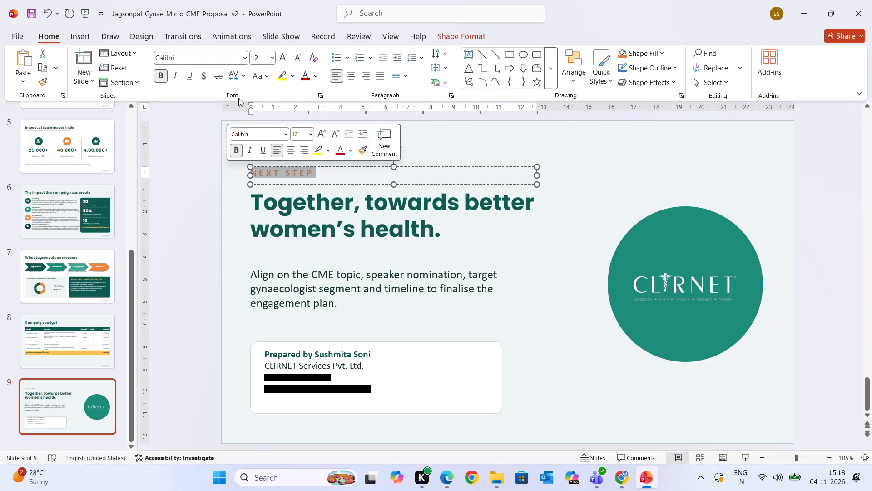
click(220, 60)
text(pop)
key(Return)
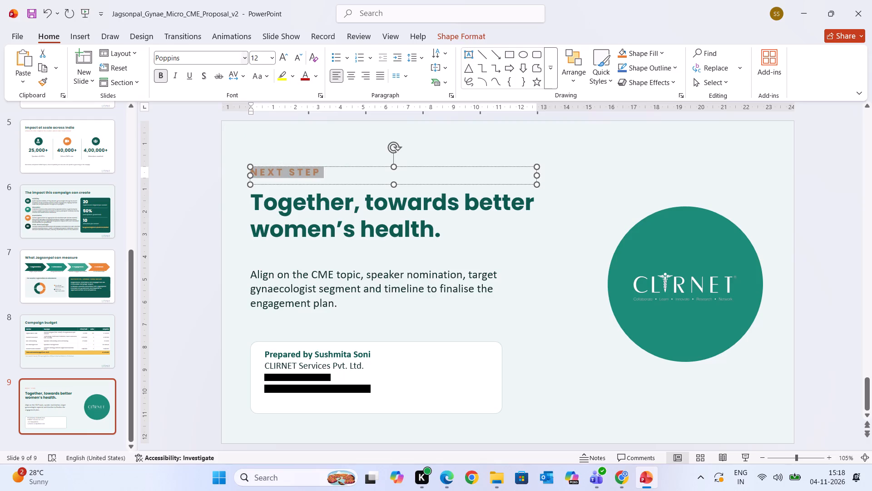
click(347, 321)
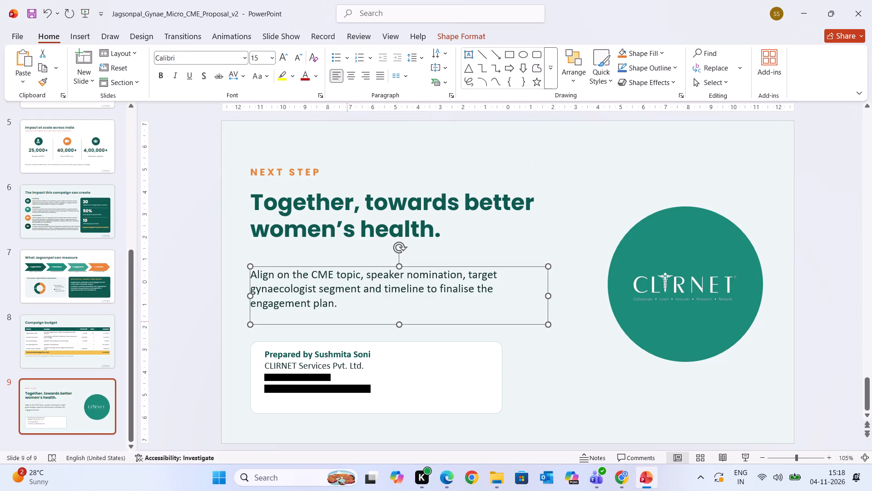
Set all the "Prepared by" contact text on slide 9 to Poppins at 10.5 pt.
click(372, 391)
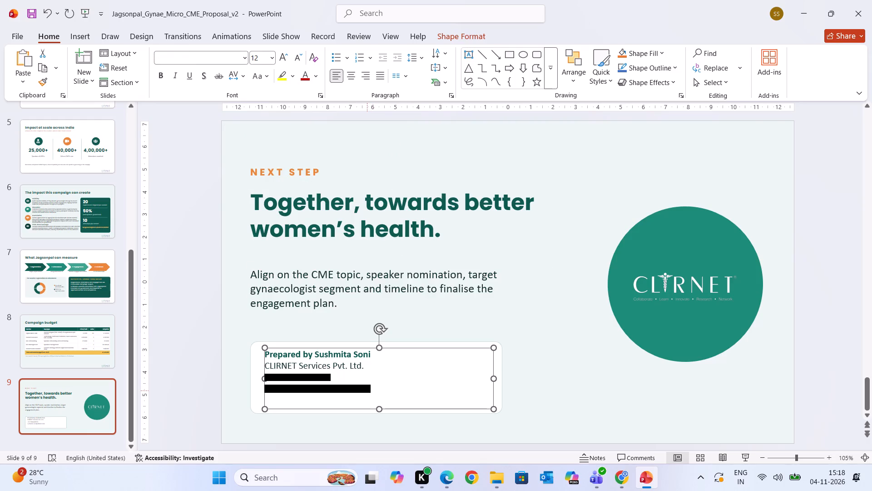
drag(367, 391, 274, 349)
click(197, 62)
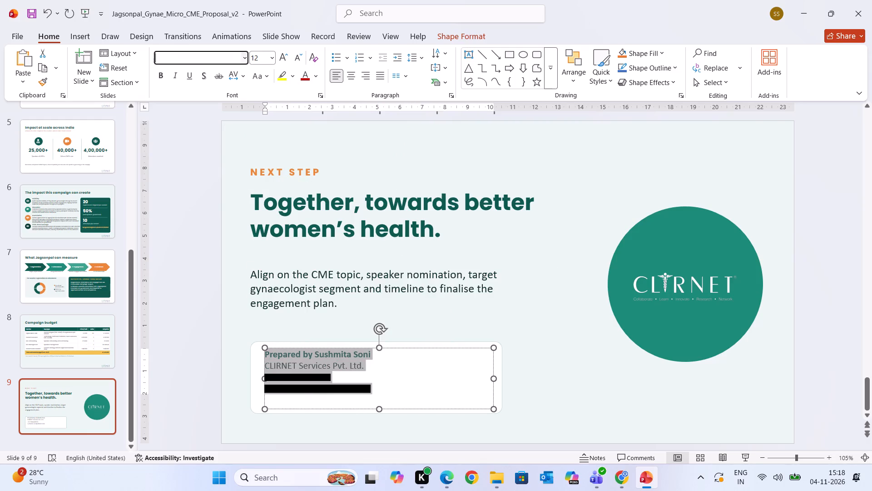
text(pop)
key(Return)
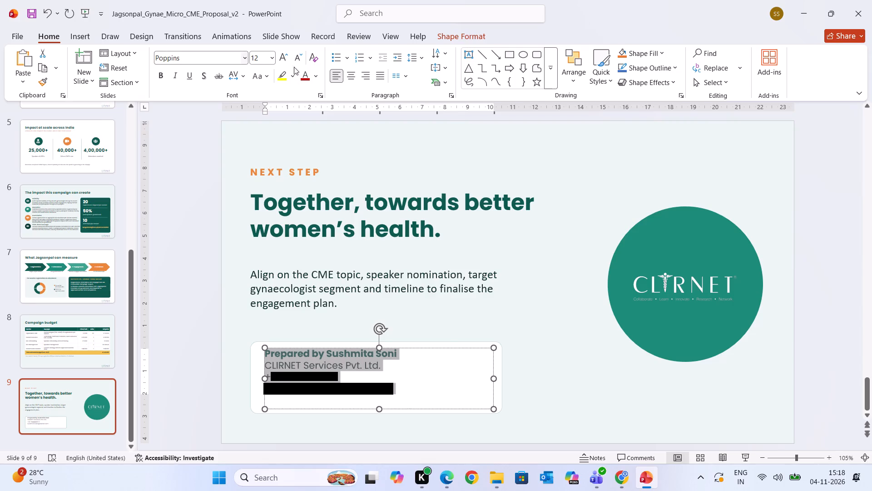
double_click(300, 59)
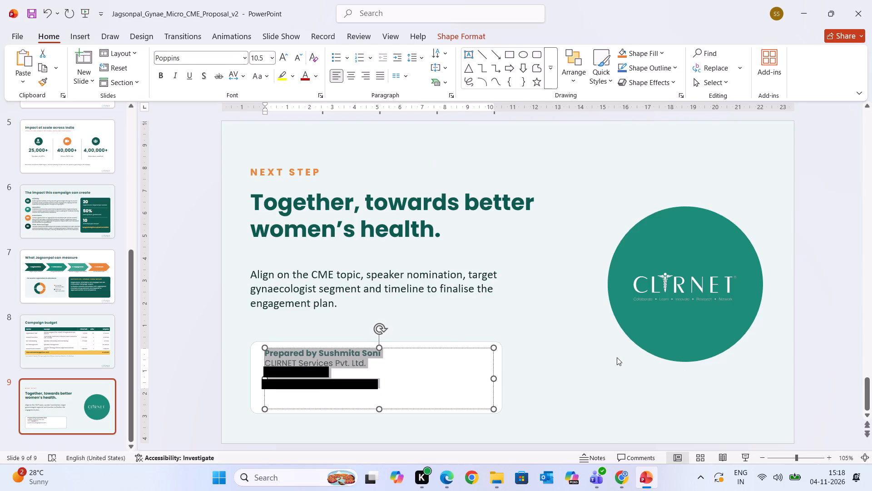
click(617, 357)
Move the "Prepared by" contact text slightly down so it sits more centrally within its white card.
click(358, 361)
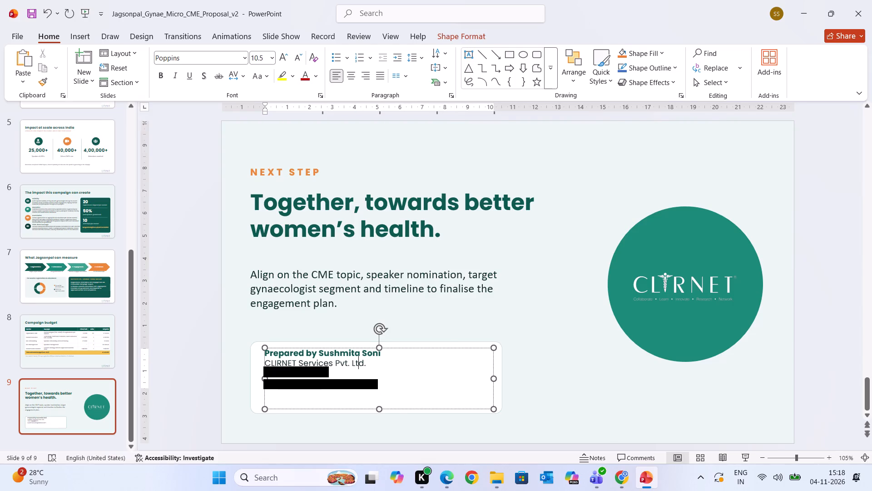
drag(395, 347, 395, 356)
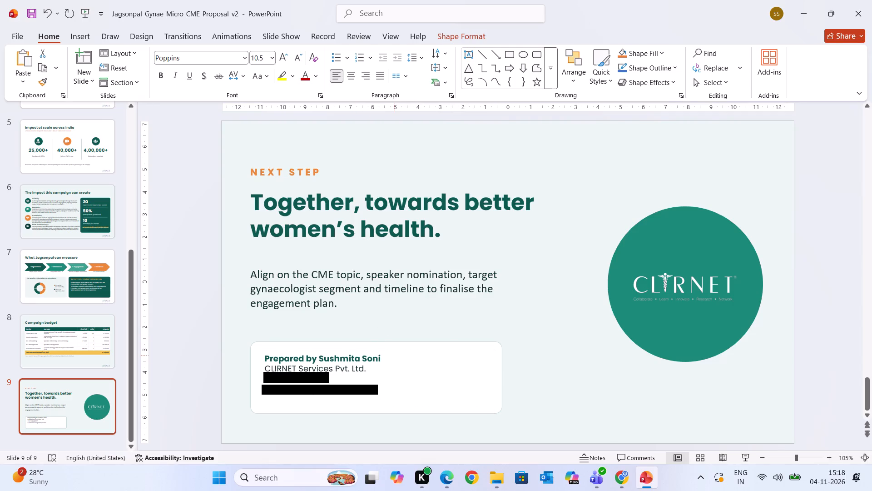
drag(395, 356, 395, 356)
click(391, 385)
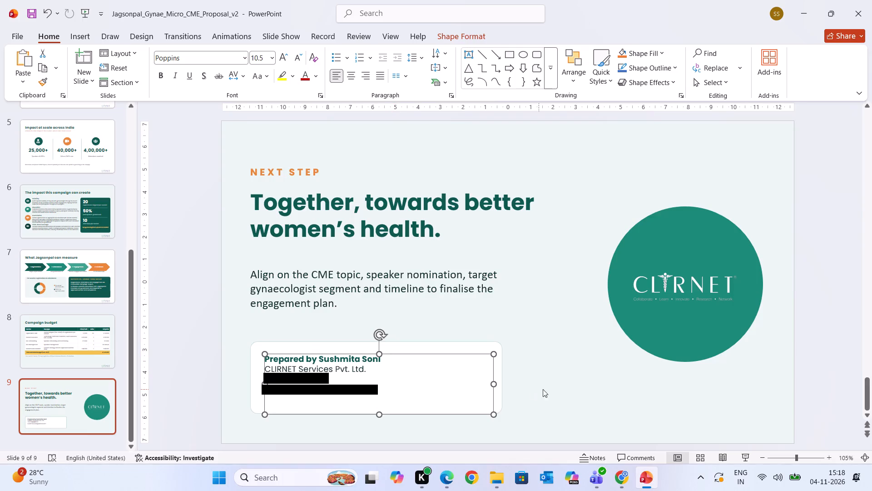
click(558, 388)
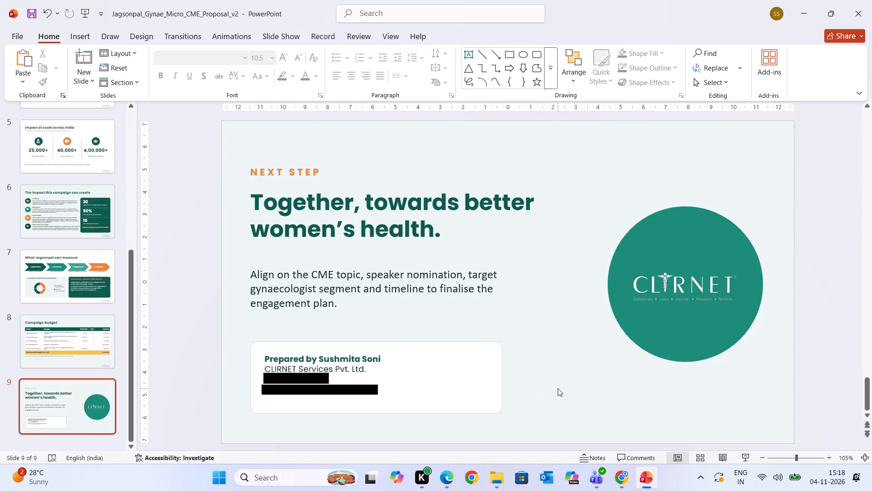
Look back through the deck's slides, checking the cover and the opening slides for layout and font consistency.
key(Up)
key(Up)
key(Up)
key(Up)
key(Up)
key(Up)
key(Up)
key(Up)
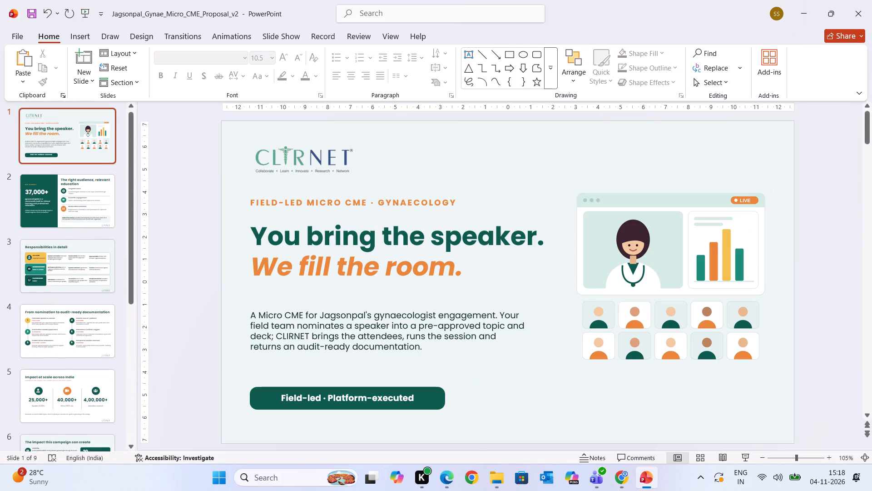
key(Up)
key(Up)
key(Down)
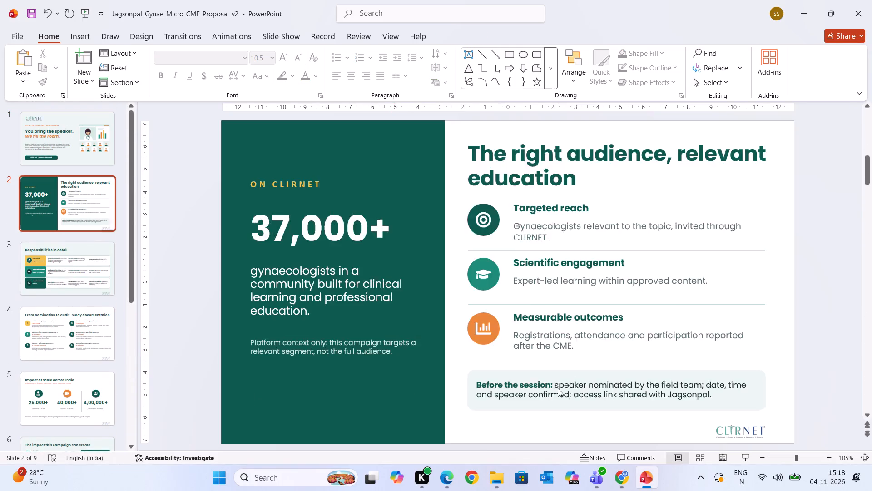
key(Down)
key(Down)
key(Down)
key(Up)
key(Up)
key(Up)
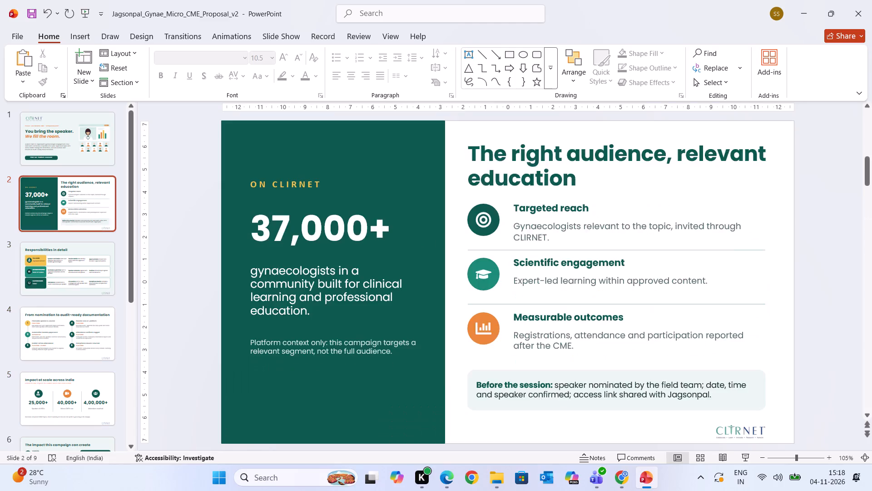
key(Up)
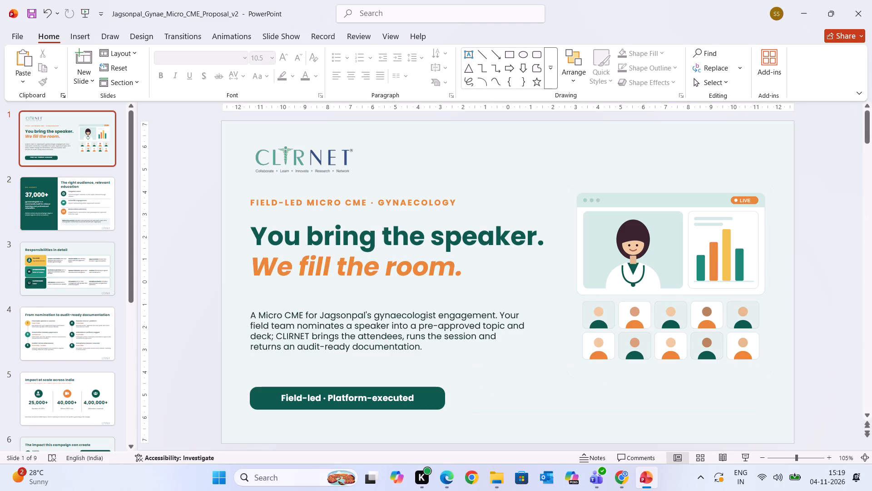
Page through the deck's slides to check their text formatting and layout.
key(Up)
key(Down)
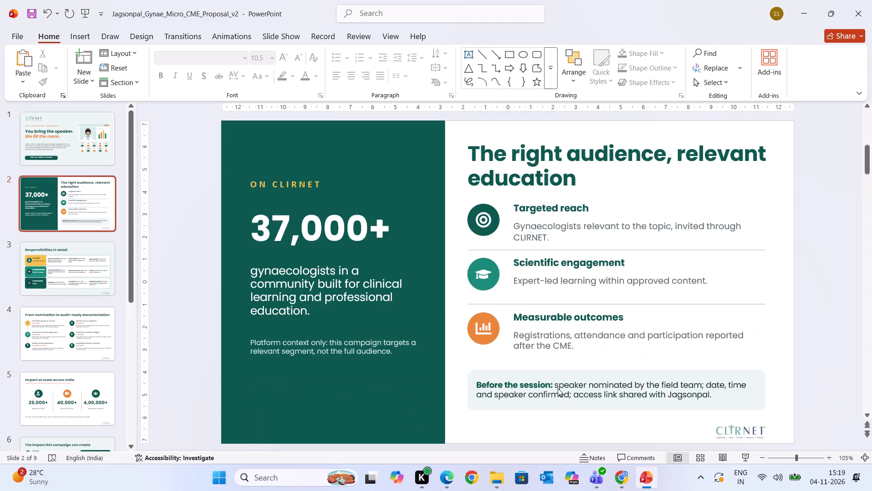
key(Down)
key(Down)
key(Down)
key(Down)
key(Down)
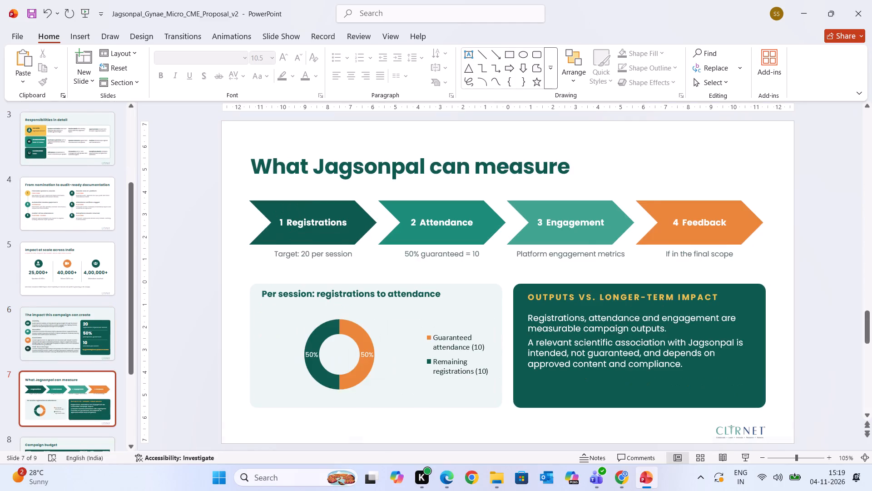
key(Down)
key(Down)
key(Down)
key(Up)
key(Up)
key(Up)
key(Up)
key(Up)
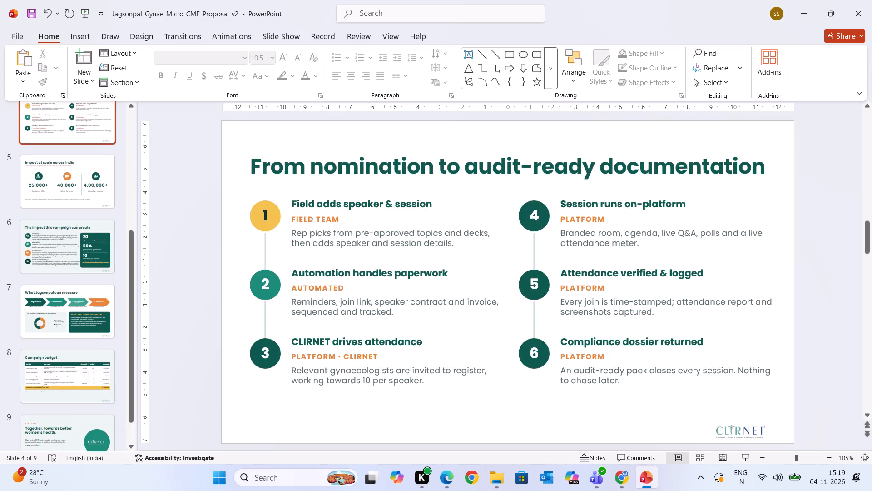
key(Up)
key(Up)
Save the presentation and close it.
key(ctrl+s)
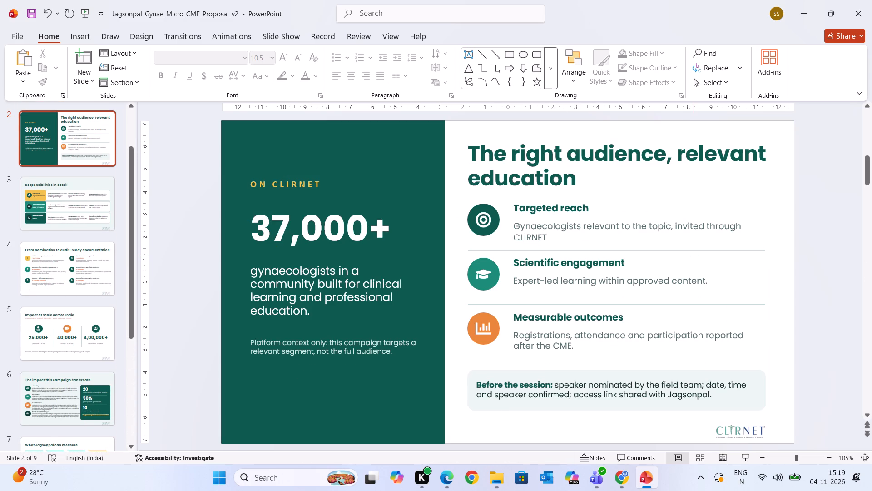
click(851, 0)
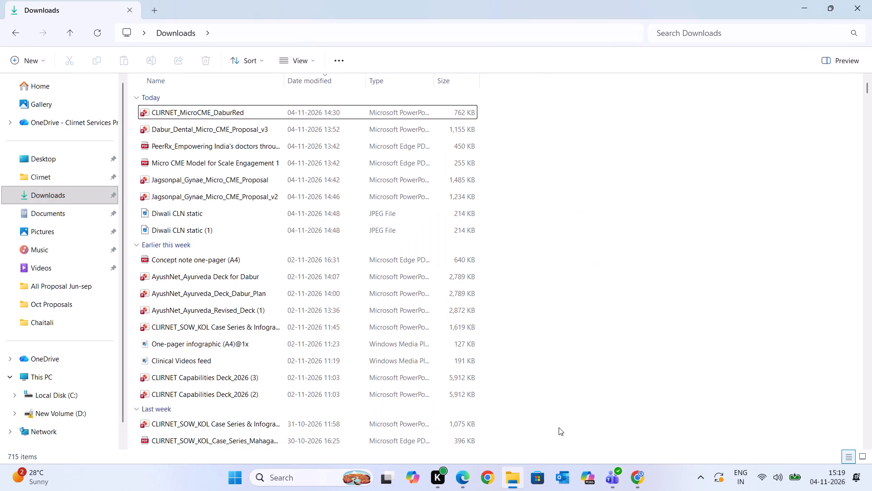
In the Downloads folder, rename the Jagsonpal_Gynae_Micro_CME_Proposal_v2 presentation as CLIRNET_MicroCME_Jagsonpal_Gyanecology.
click(508, 477)
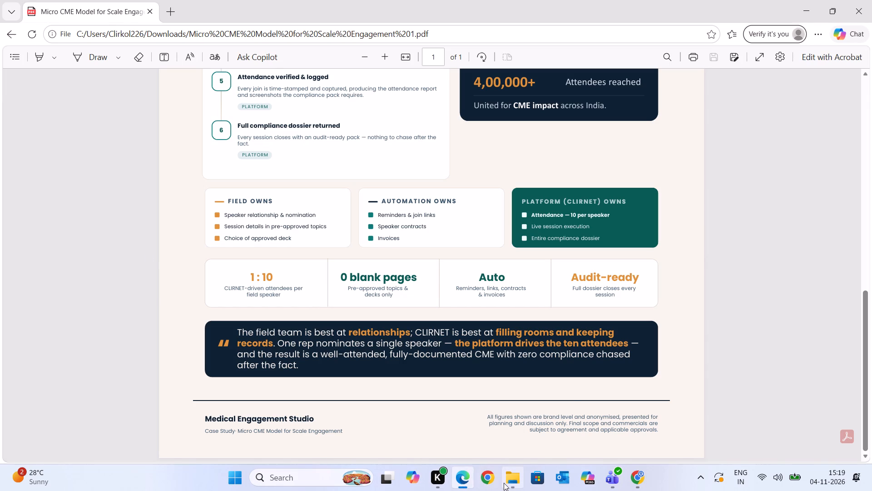
click(504, 483)
click(61, 192)
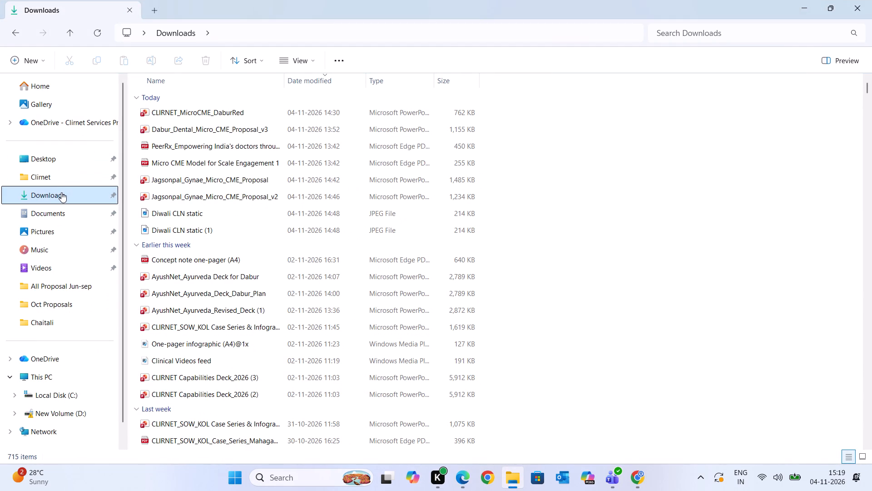
click(170, 116)
click(145, 59)
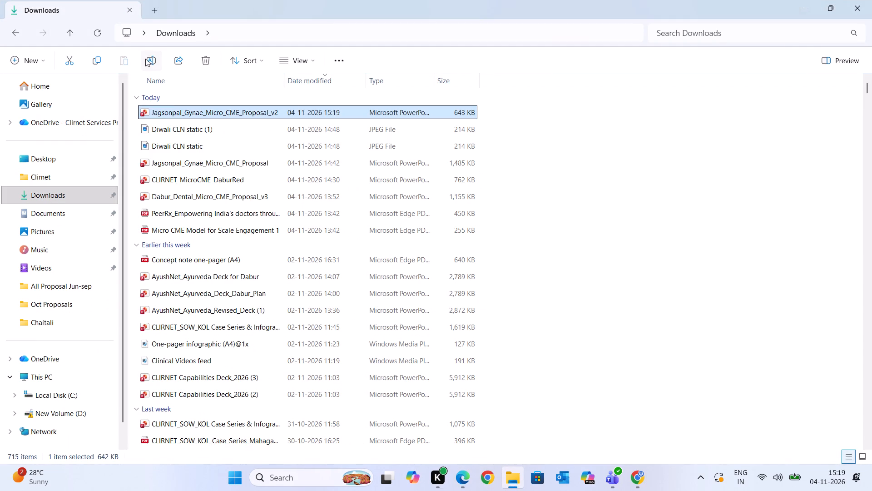
key(BackSpace)
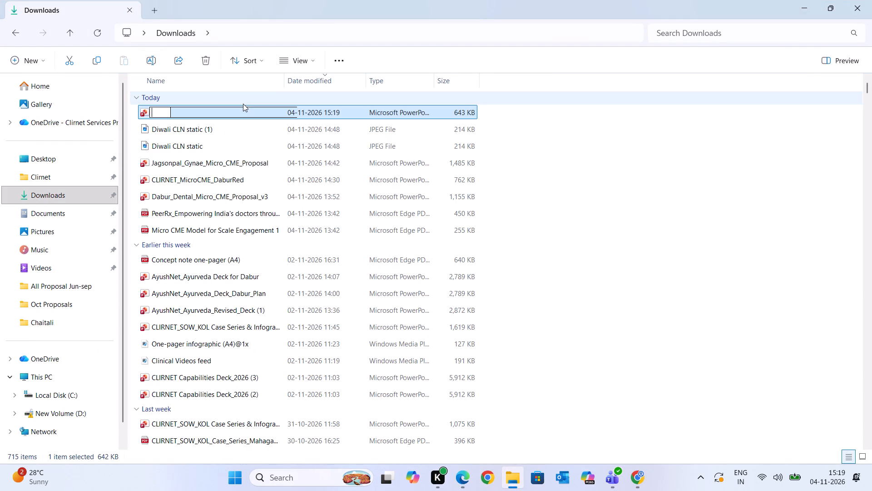
text(CLIRNET)
key(shift+underscore)
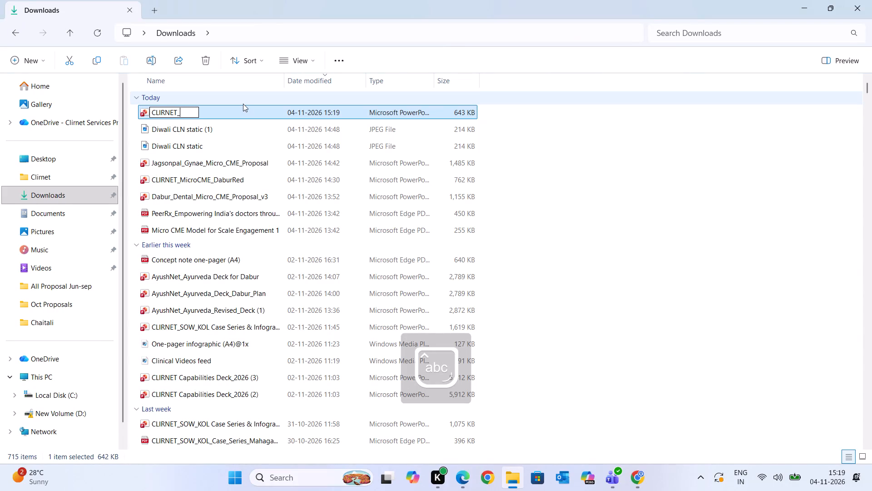
text(Mi)
text(croCME)
text(_Jagsonpal_)
key(g)
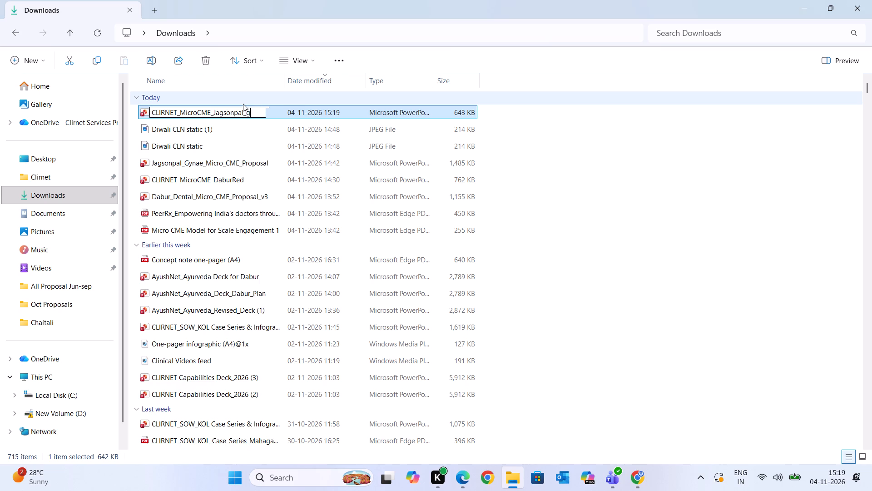
key(BackSpace)
text(Gayne)
key(BackSpace)
key(BackSpace)
key(BackSpace)
key(BackSpace)
text(yanecology)
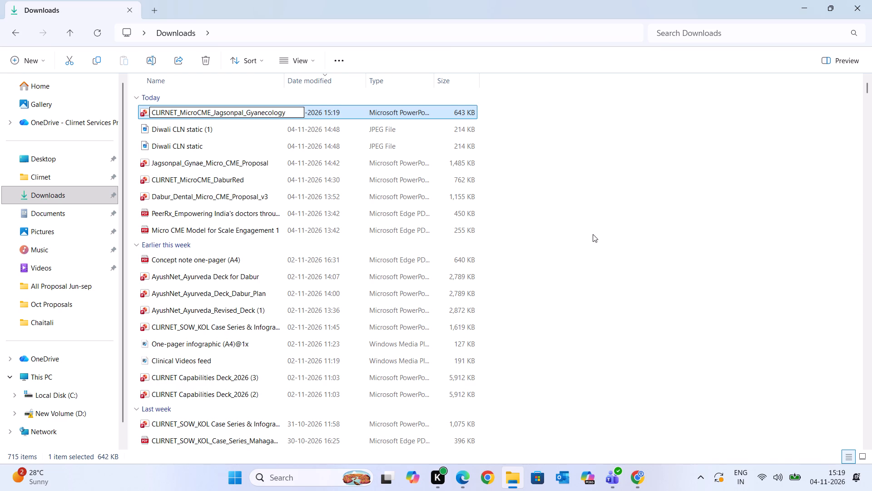
click(628, 256)
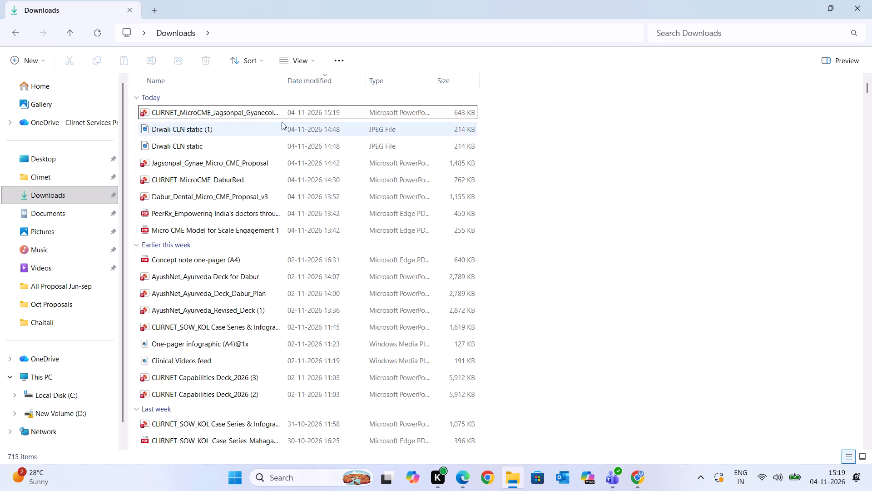
Correct the spelling in the renamed presentation's file name so it reads CLIRNET_MicroCME_Jagsonpal_Gynaecology.
click(255, 117)
click(151, 62)
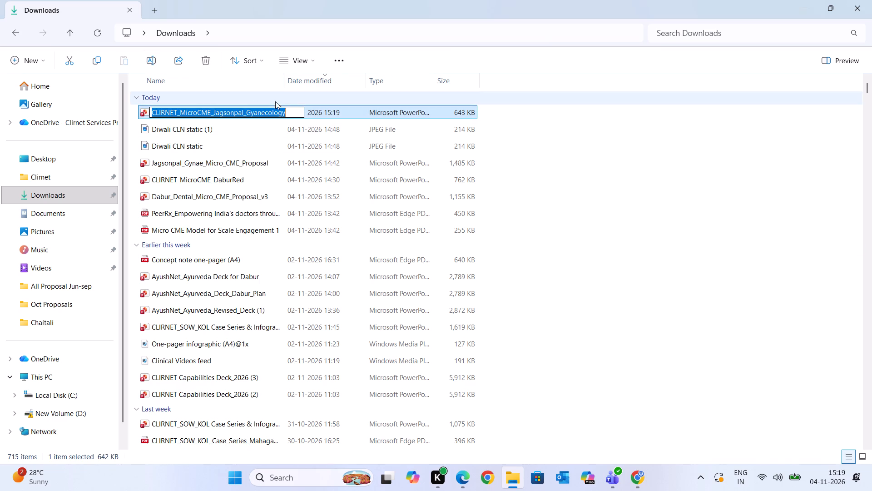
click(288, 113)
key(BackSpace)
key(BackSpace)
key(BackSpace)
key(BackSpace)
key(BackSpace)
key(BackSpace)
key(BackSpace)
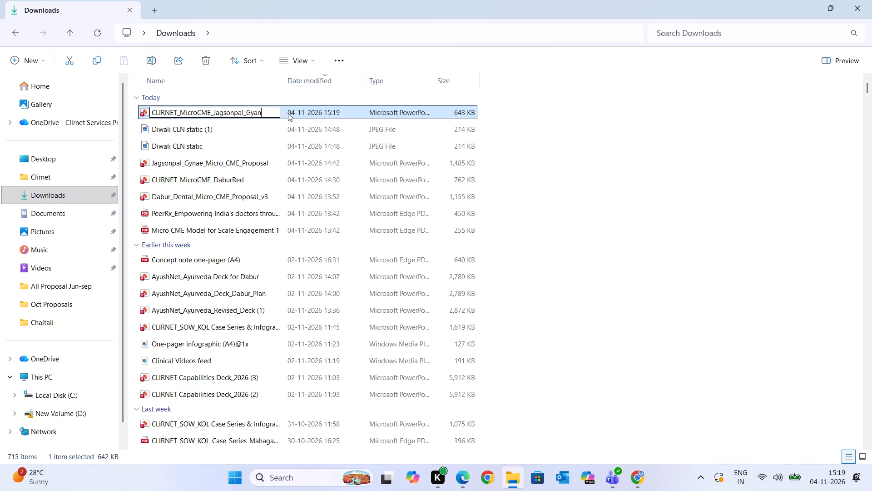
key(BackSpace)
key(BackSpace)
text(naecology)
click(736, 288)
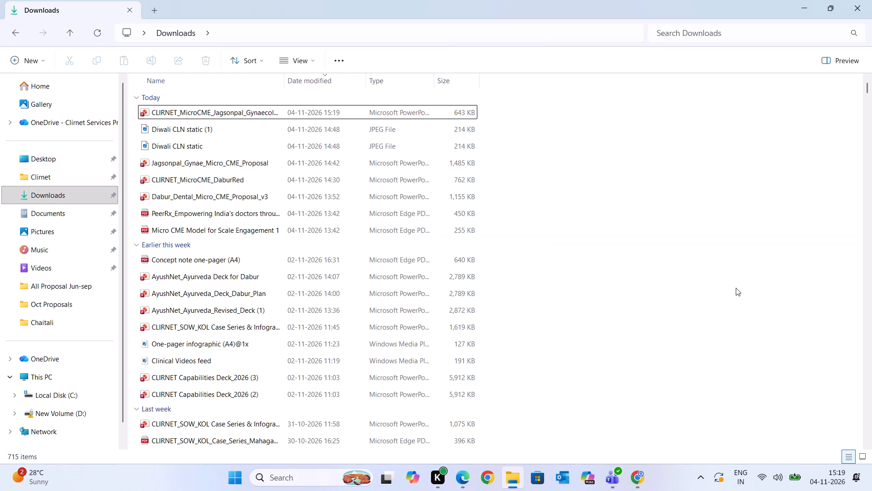
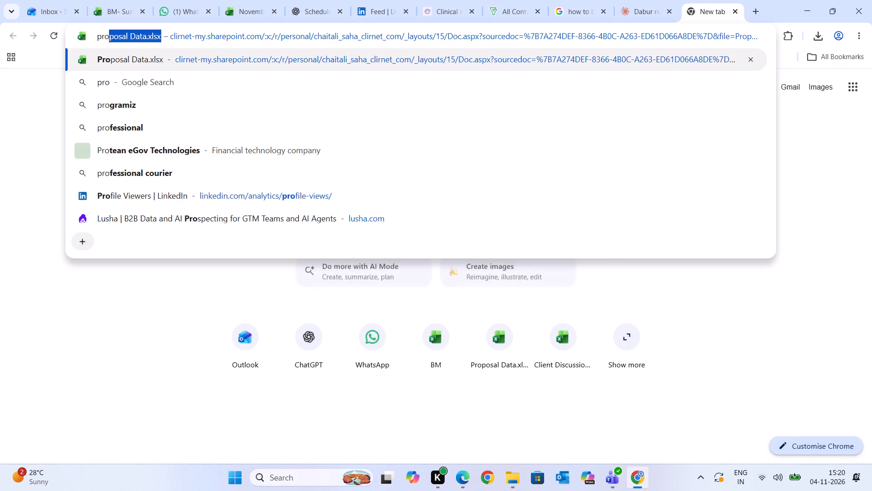
Open the Proposal Data workbook and review the Jagsonpal Gynaecology CME Webinar entry in the Proposal sheet.
key(Return)
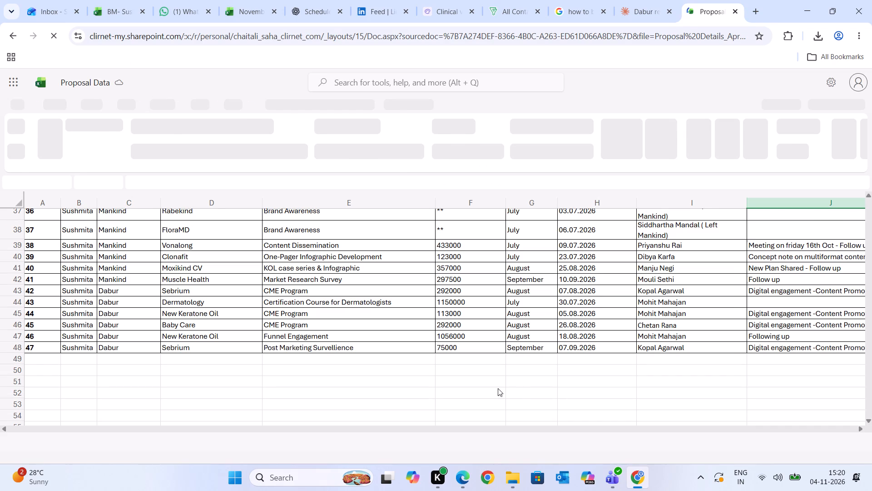
click(391, 377)
scroll(391, 377, down, 3)
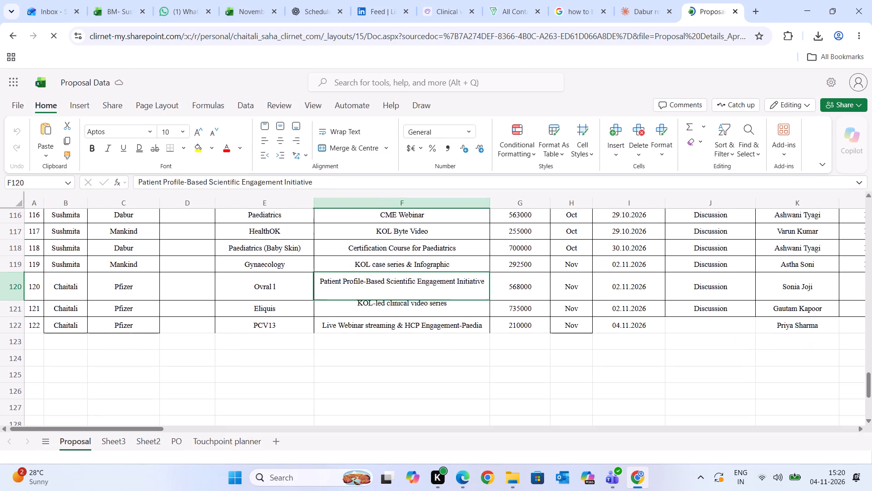
click(371, 345)
scroll(371, 345, up, 1)
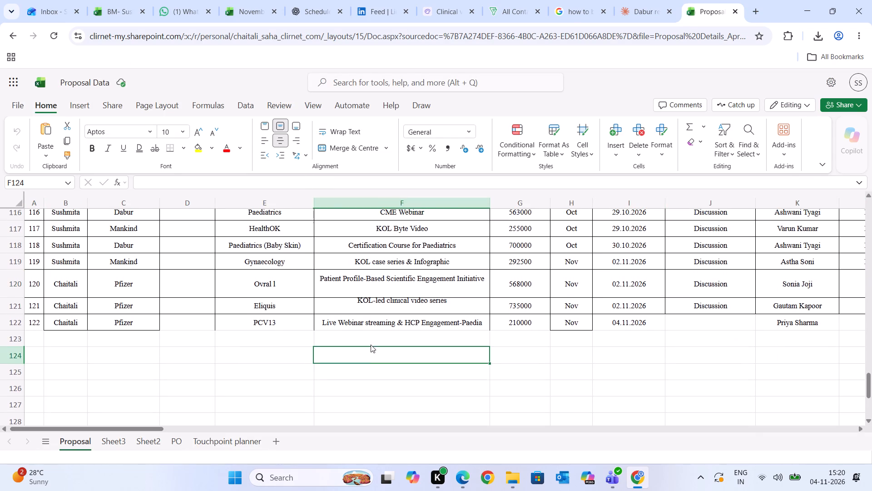
scroll(371, 345, up, 3)
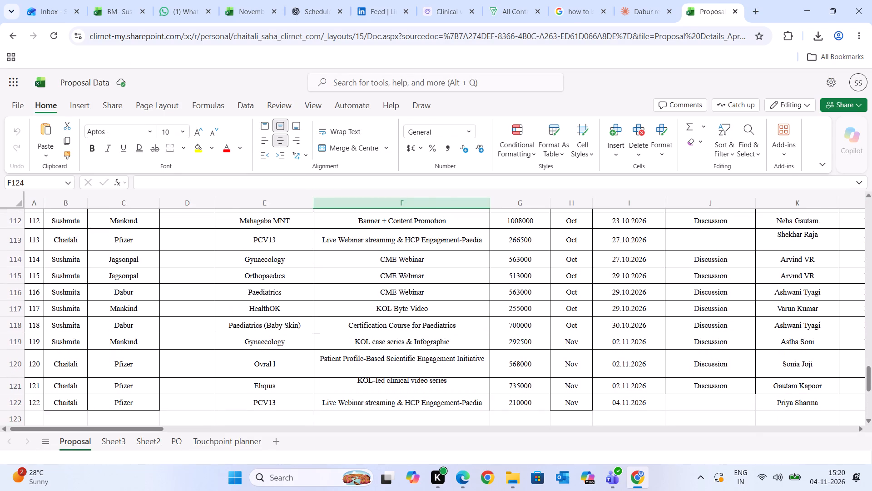
scroll(371, 345, up, 1)
click(252, 269)
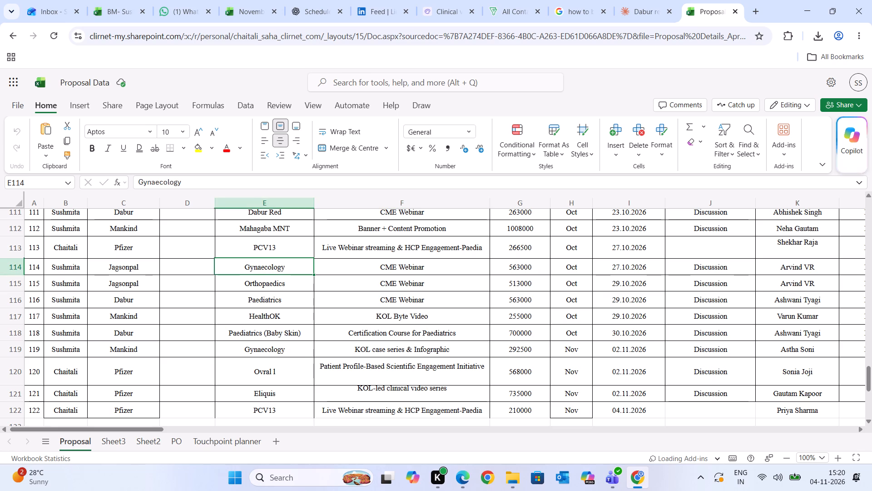
key(Right)
key(Right)
key(Right)
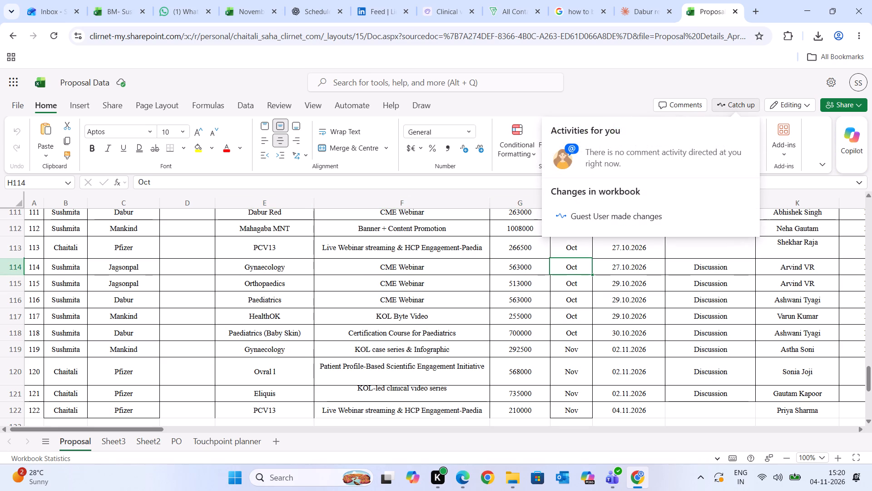